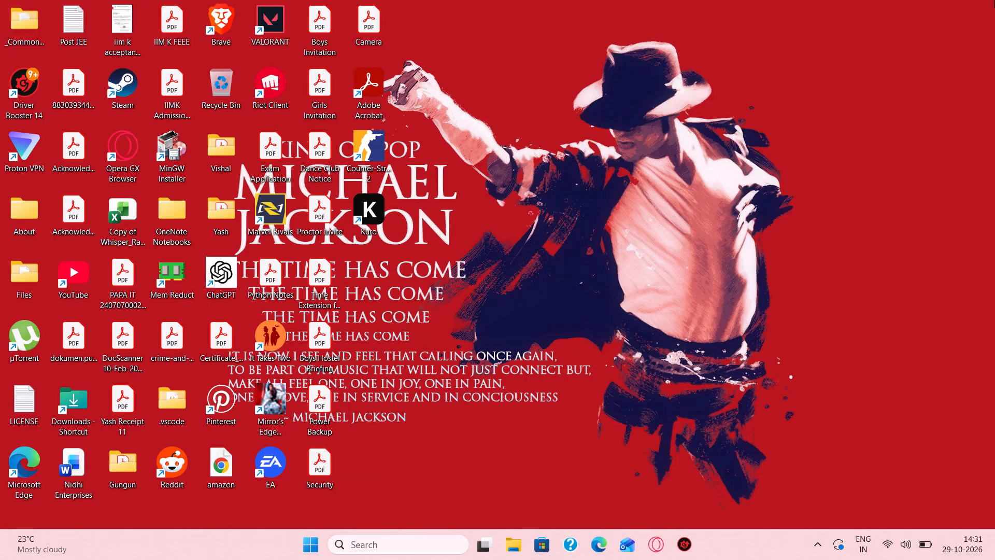
Open the Word document "boys hostel briefing" from the Downloads folder in File Explorer.
{"action": "key", "text": "super+1"}
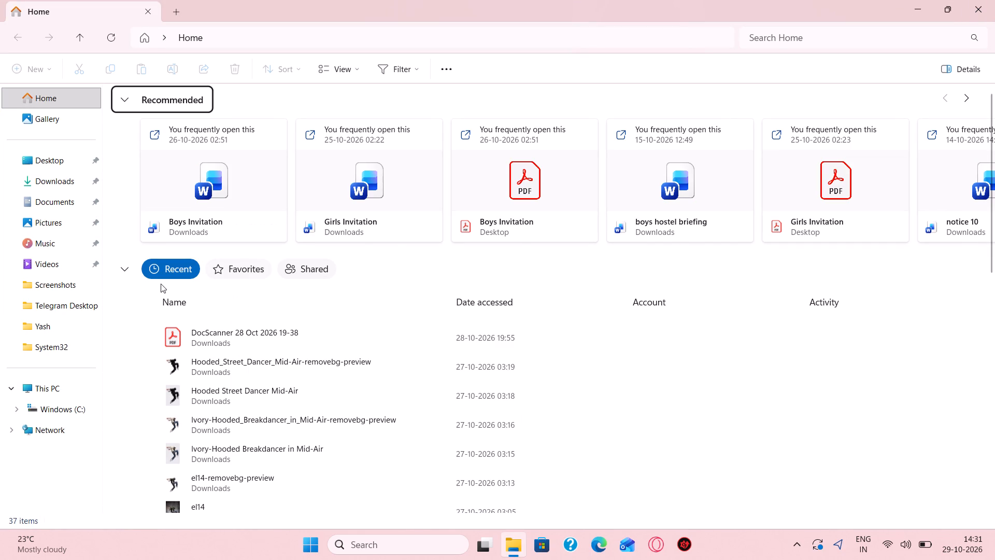
{"action": "left_click", "coordinate": [53, 174]}
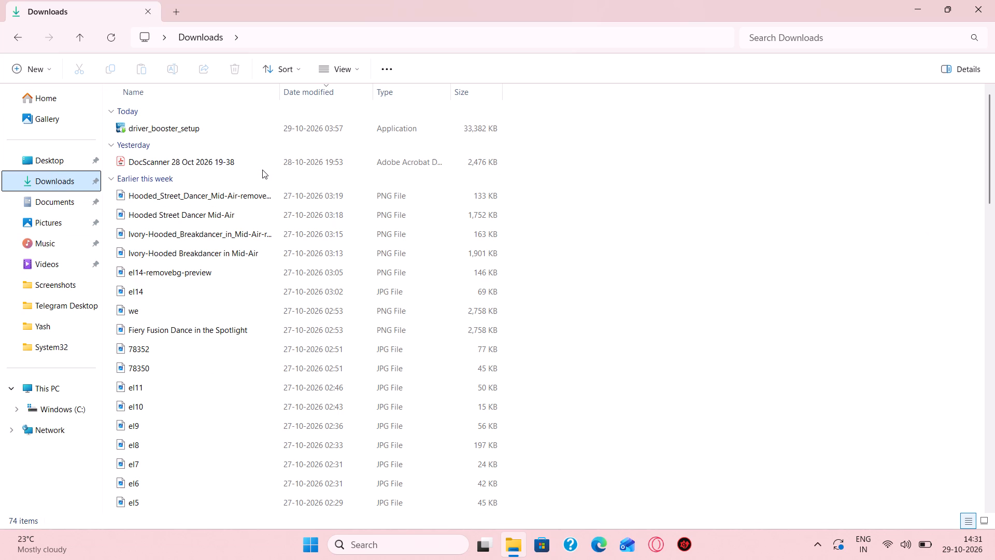
{"action": "scroll", "coordinate": [273, 248], "scroll_direction": "down", "scroll_amount": 3}
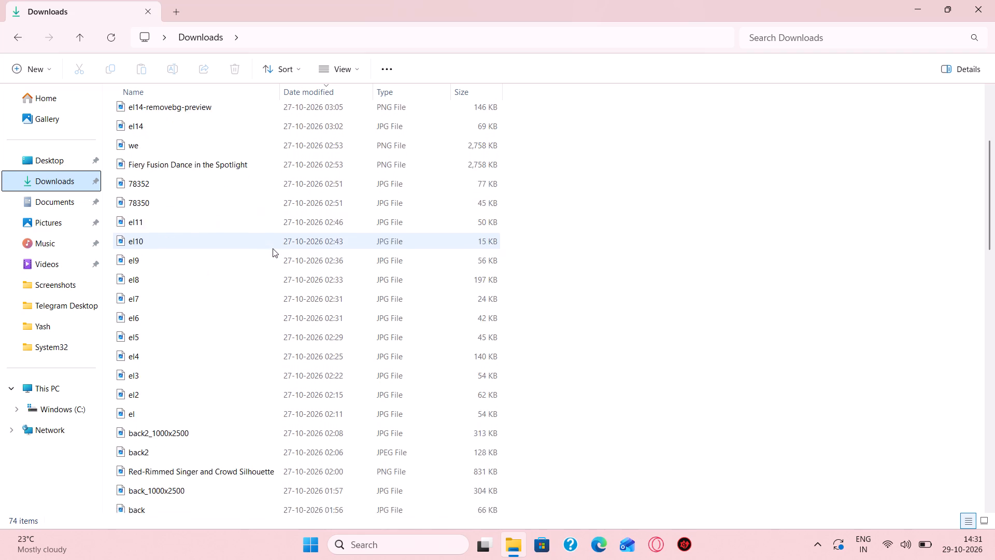
{"action": "scroll", "coordinate": [273, 248], "scroll_direction": "down", "scroll_amount": 6}
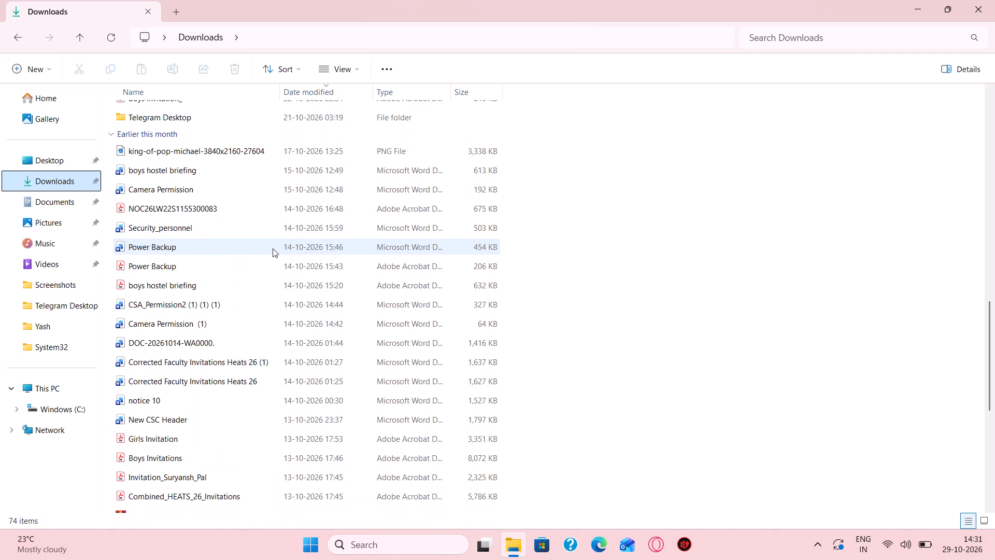
{"action": "double_click", "coordinate": [200, 169]}
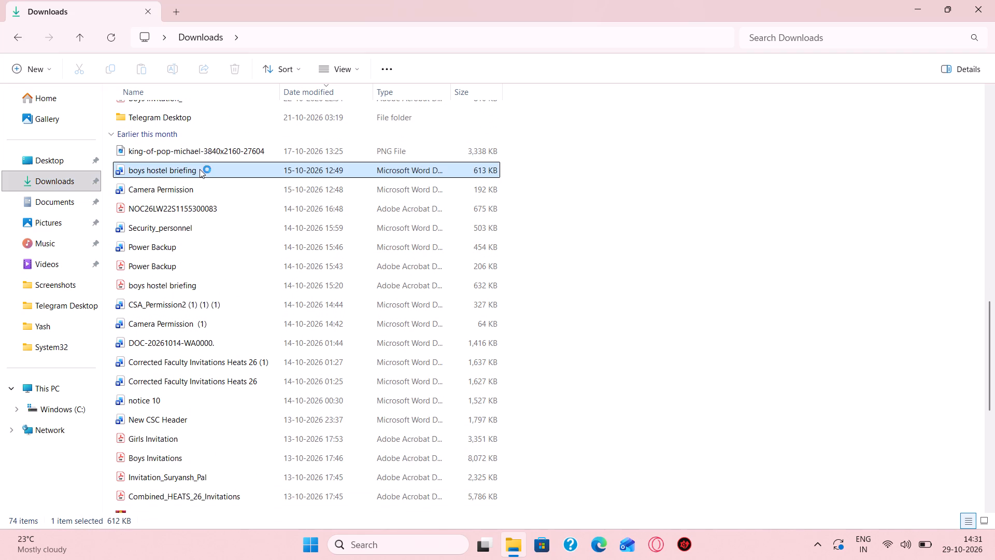
Search Windows for "w" and launch the best match.
{"action": "key", "text": "w"}
{"action": "key", "text": "Return"}
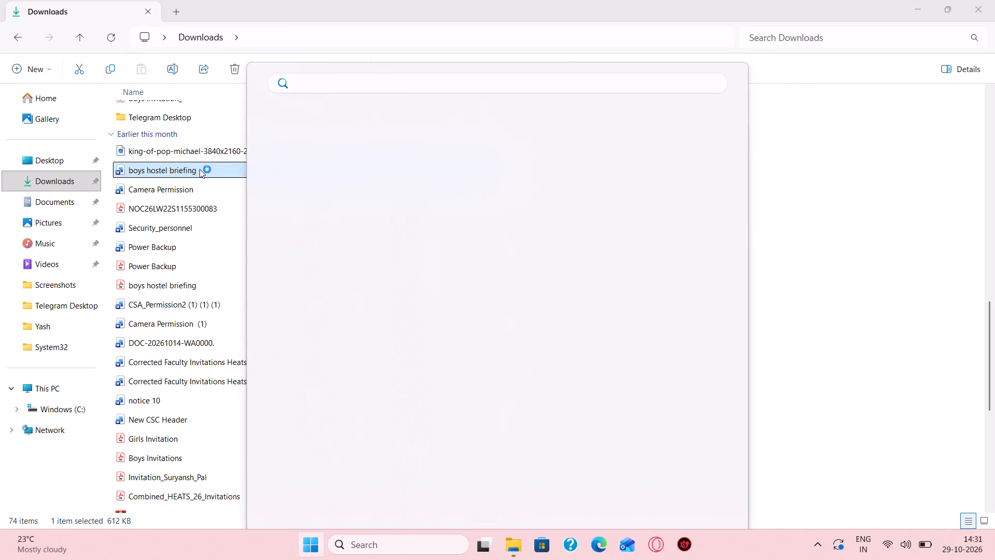
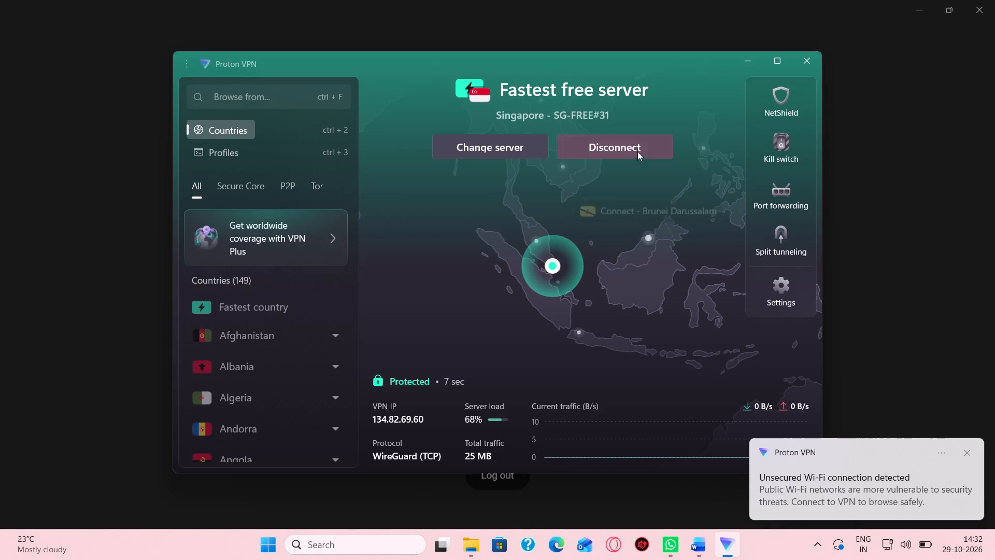
Disconnect Proton VPN from the Singapore free server.
{"action": "left_click", "coordinate": [635, 146]}
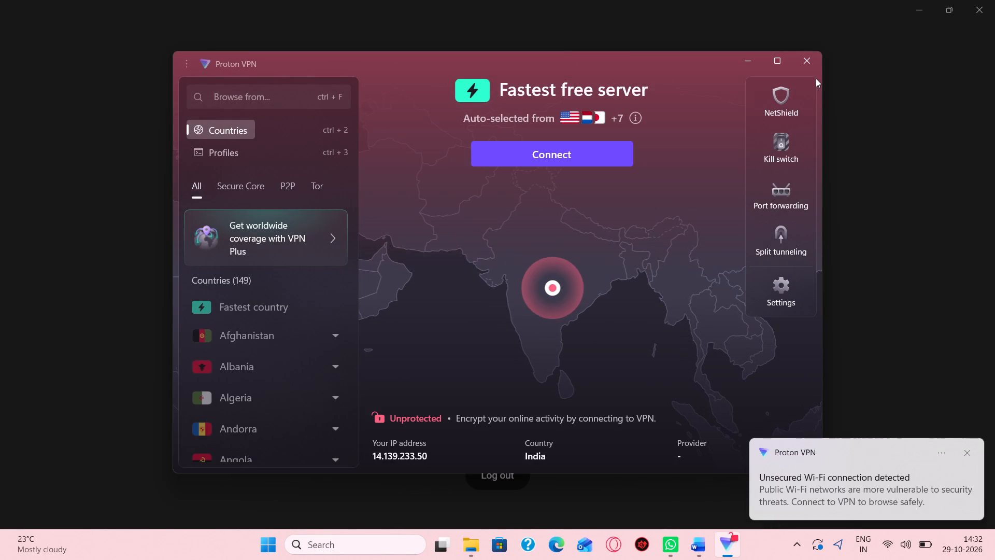
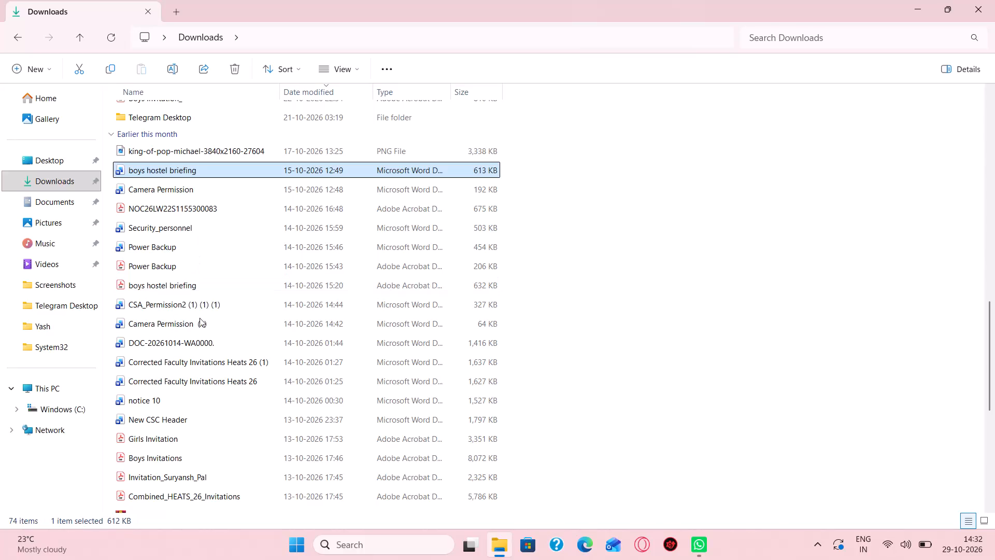
Find the Girls Invitation Word document in the Downloads folder and open it in Word.
{"action": "scroll", "coordinate": [200, 363], "scroll_direction": "down", "scroll_amount": 5}
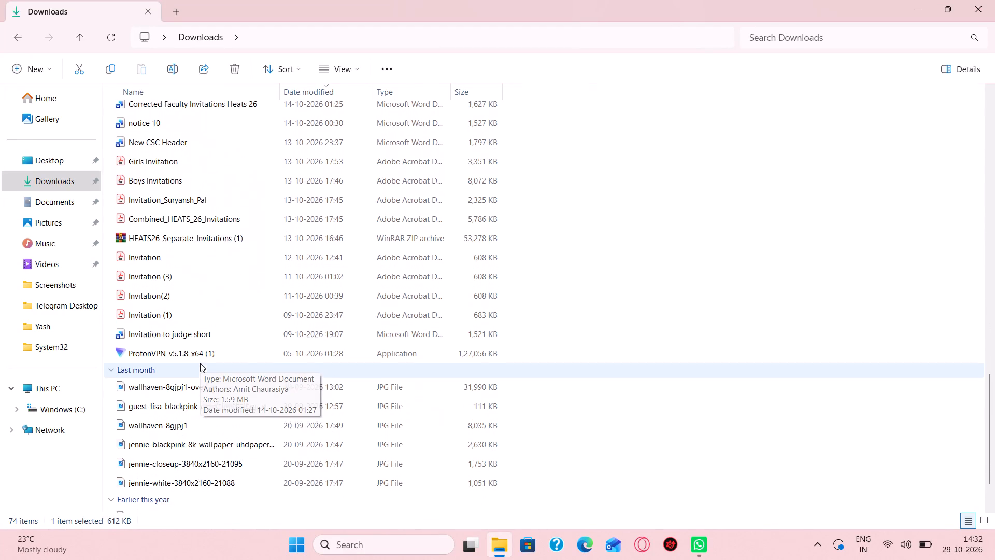
{"action": "scroll", "coordinate": [200, 363], "scroll_direction": "down", "scroll_amount": 5}
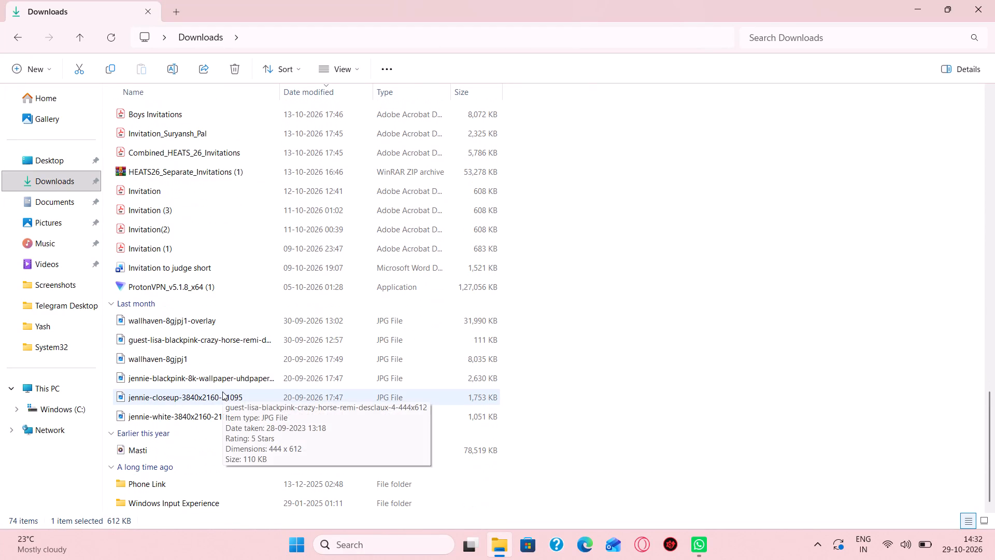
{"action": "scroll", "coordinate": [222, 391], "scroll_direction": "down", "scroll_amount": 1}
{"action": "scroll", "coordinate": [273, 431], "scroll_direction": "up", "scroll_amount": 3}
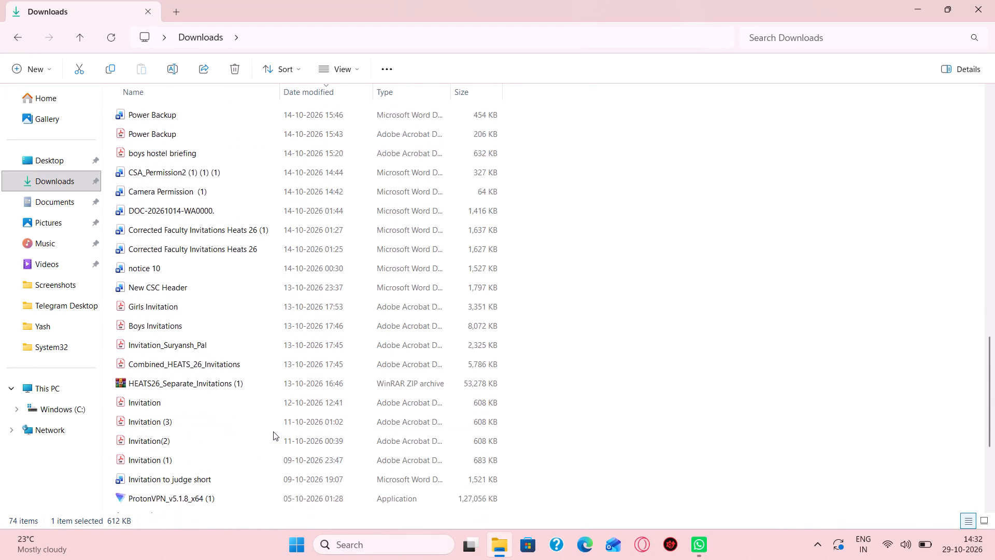
{"action": "scroll", "coordinate": [273, 431], "scroll_direction": "up", "scroll_amount": 5}
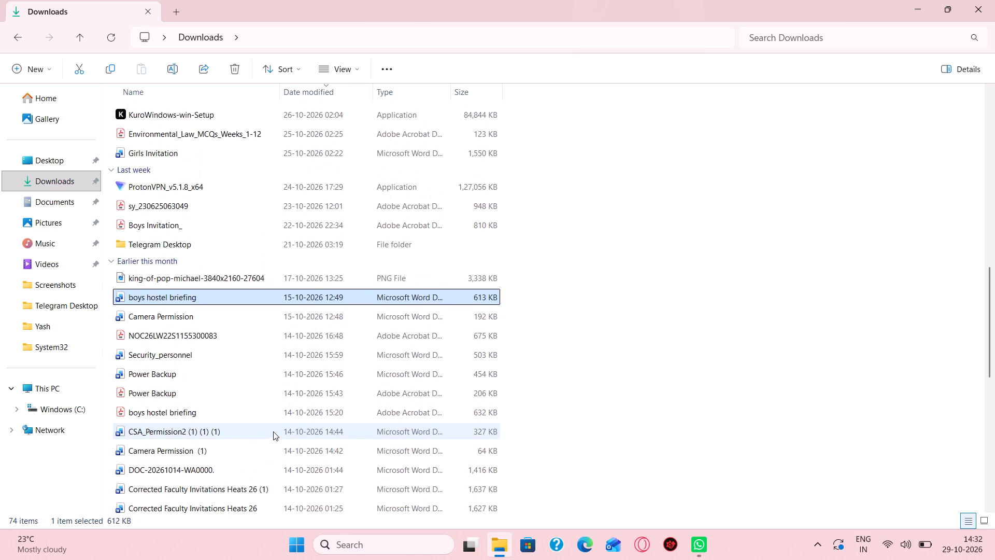
{"action": "scroll", "coordinate": [273, 431], "scroll_direction": "up", "scroll_amount": 2}
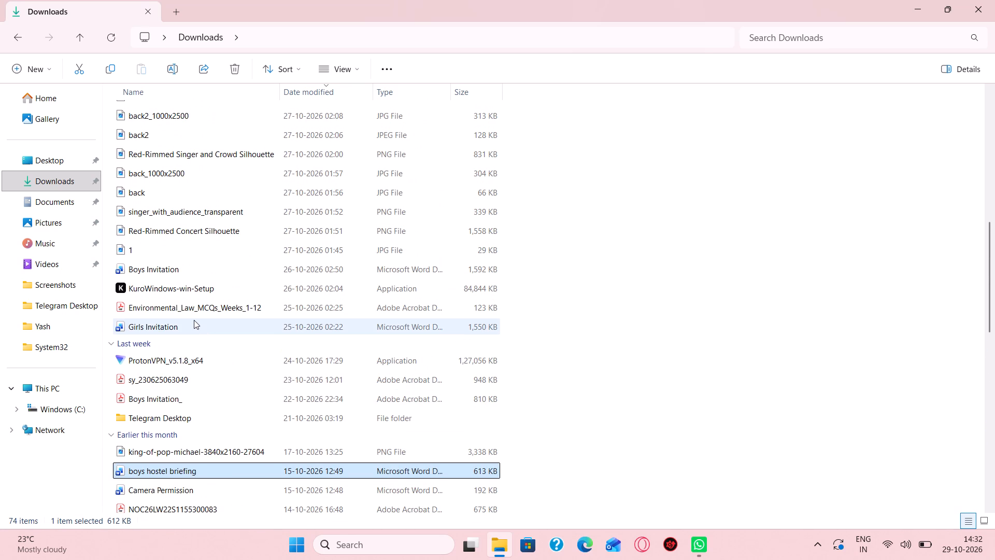
{"action": "double_click", "coordinate": [194, 320]}
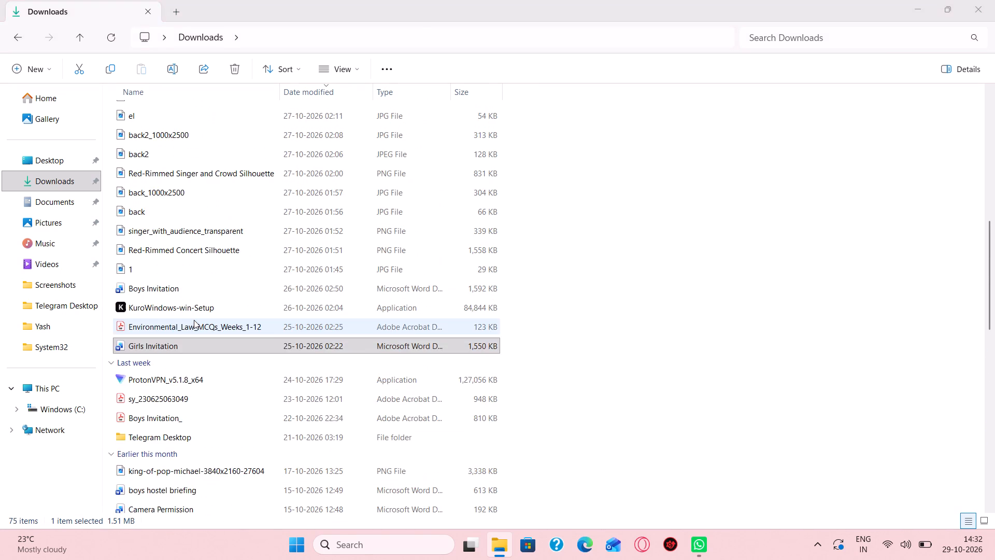
Look over the first page of the Girls Invitation letter, switching between Word and the Downloads window.
{"action": "scroll", "coordinate": [375, 345], "scroll_direction": "down", "scroll_amount": 3}
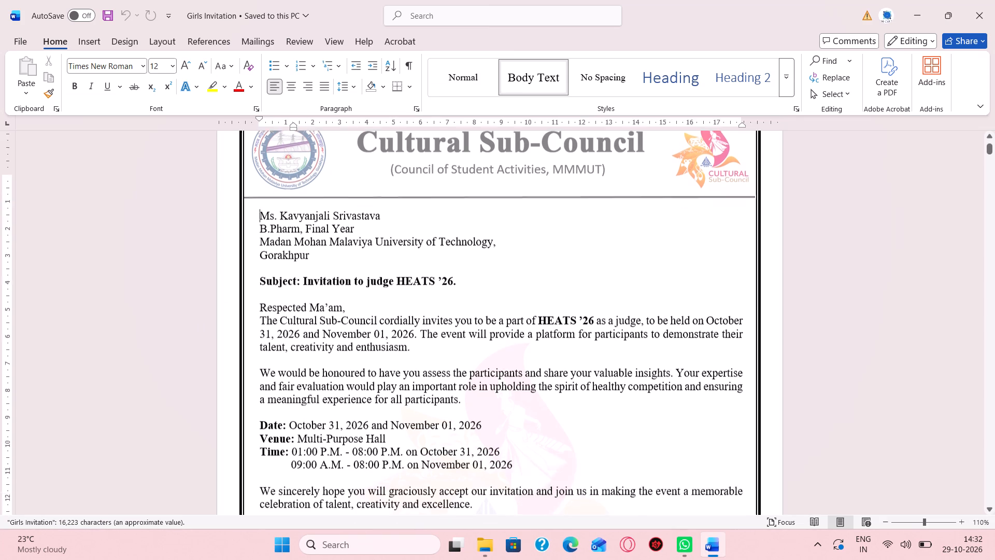
{"action": "scroll", "coordinate": [375, 345], "scroll_direction": "down", "scroll_amount": 3}
{"action": "key", "text": "alt+Tab"}
{"action": "key", "text": "alt+Tab"}
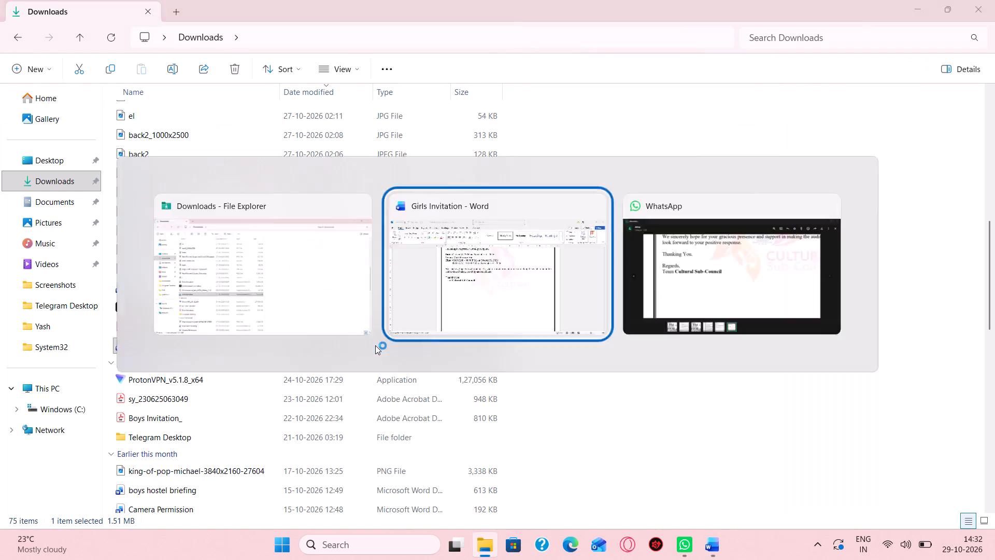
{"action": "key", "text": "alt+Tab"}
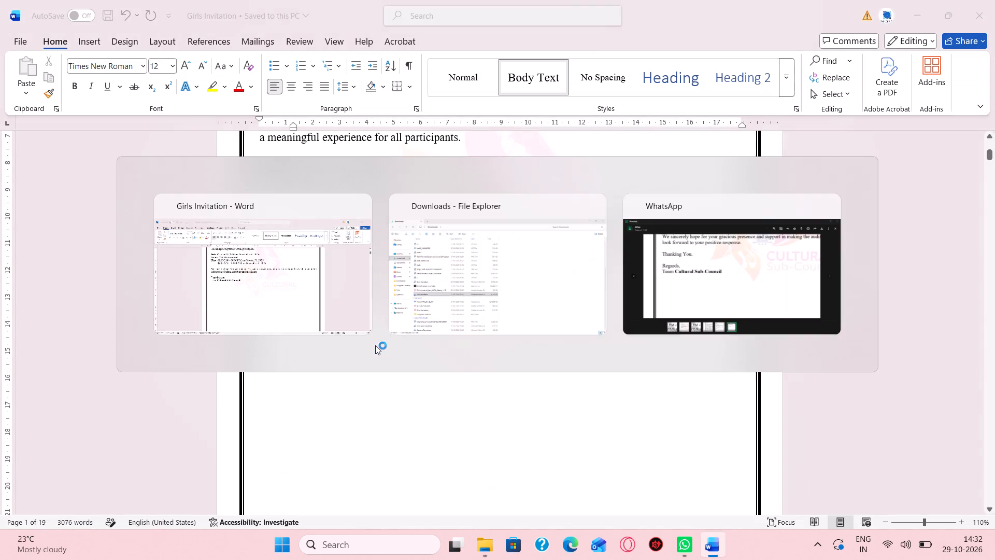
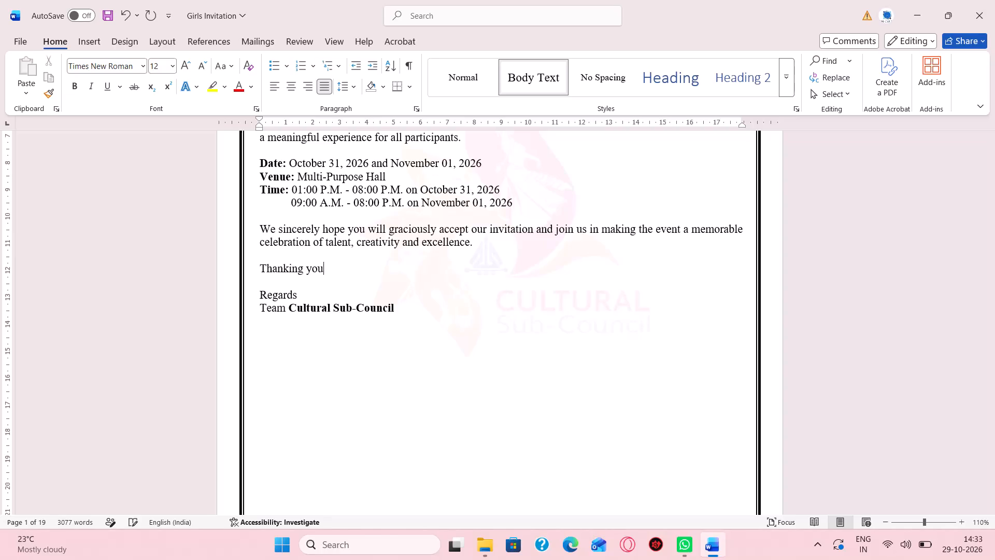
Add a period after "Thanking you" in the closing of the first invitation letter.
{"action": "key", "text": "period"}
Place the text cursor at the end of "Regards" in the first letter's sign-off.
{"action": "left_click", "coordinate": [306, 292]}
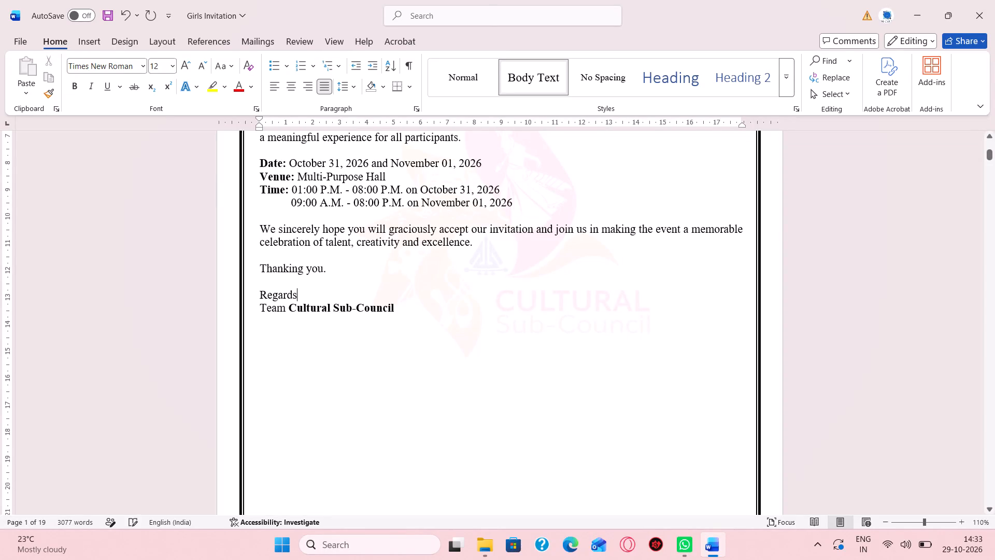
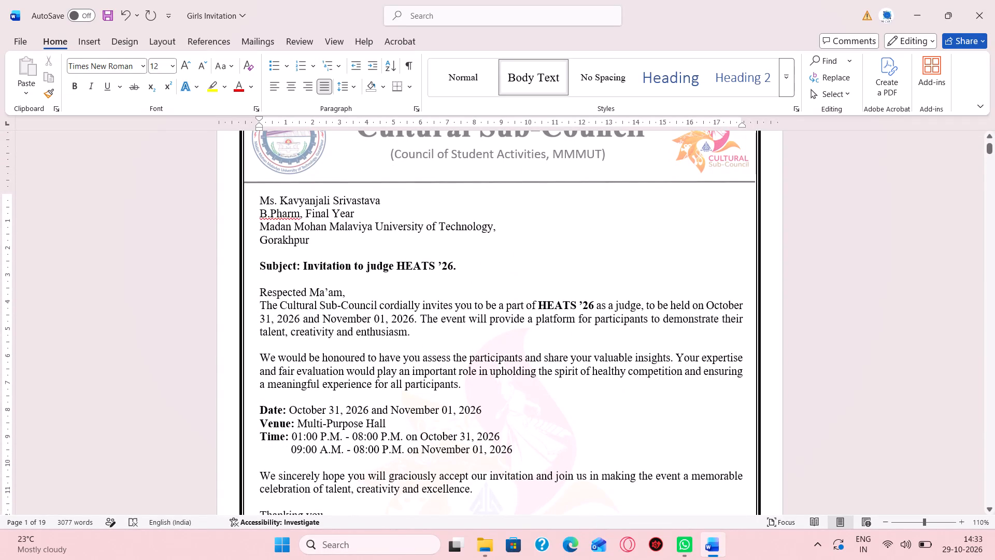
Make the dates "October 31, 2026 and November 01, 2026" bold in the first letter's opening paragraph.
{"action": "left_click_drag", "start_coordinate": [707, 304], "coordinate": [400, 323]}
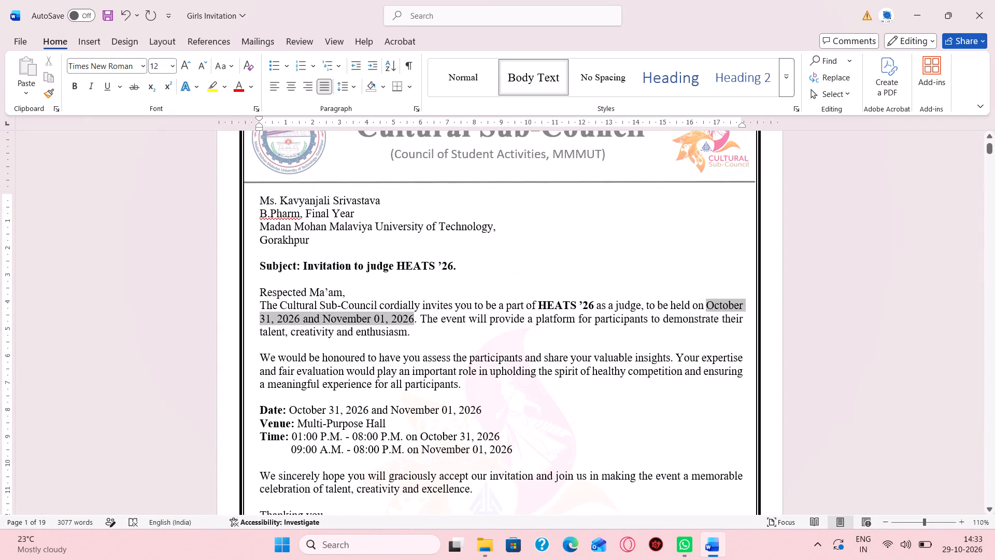
{"action": "left_click_drag", "start_coordinate": [400, 323], "coordinate": [406, 321]}
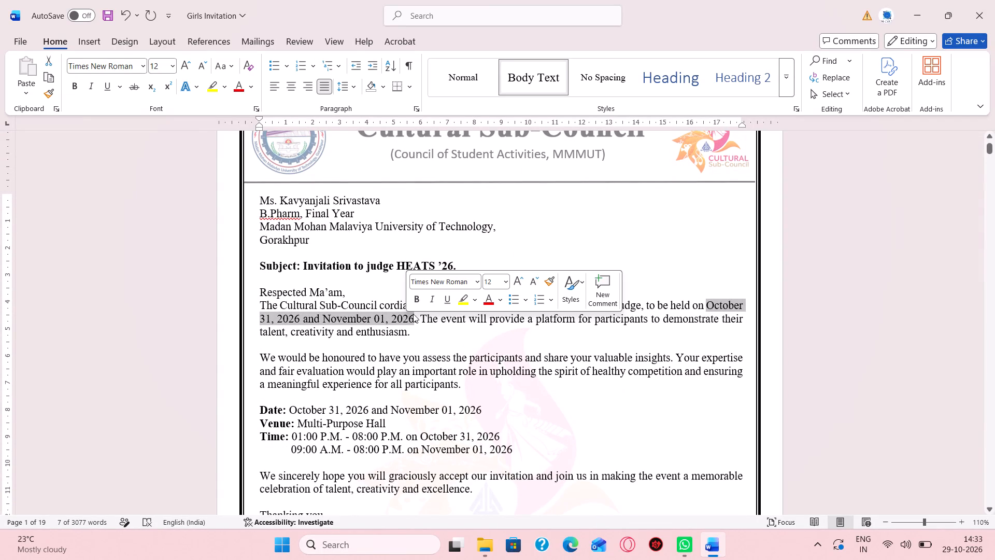
{"action": "left_click", "coordinate": [411, 297]}
{"action": "left_click", "coordinate": [417, 340]}
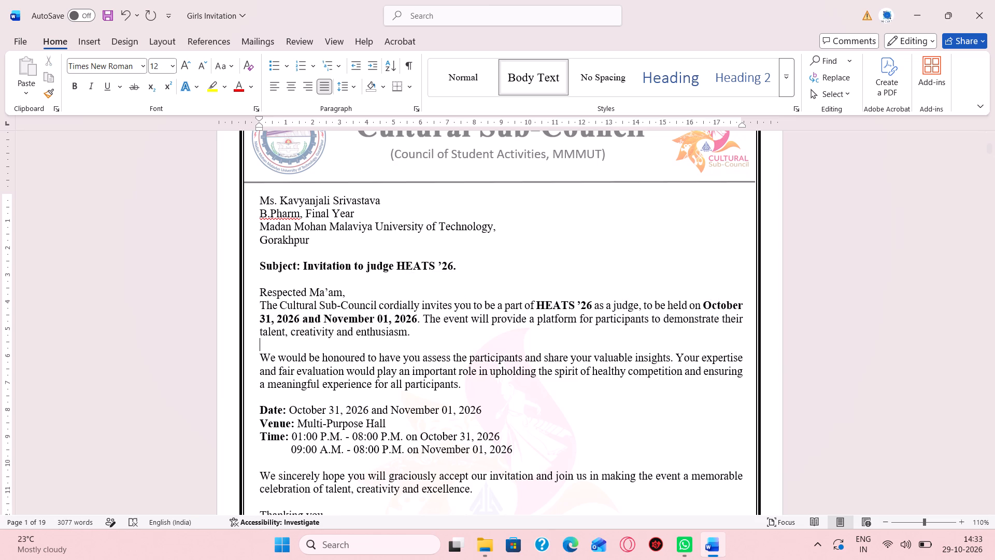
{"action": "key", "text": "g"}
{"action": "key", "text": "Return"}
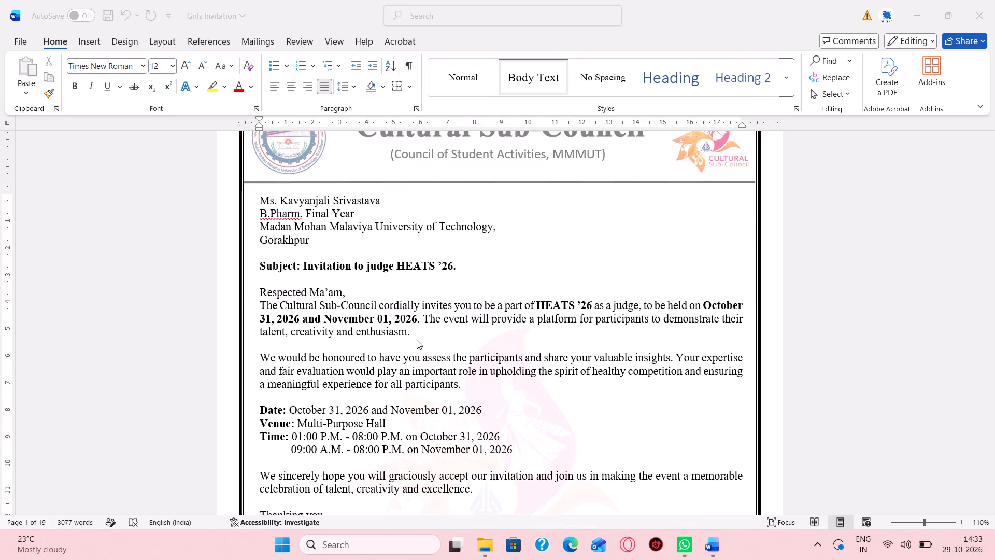
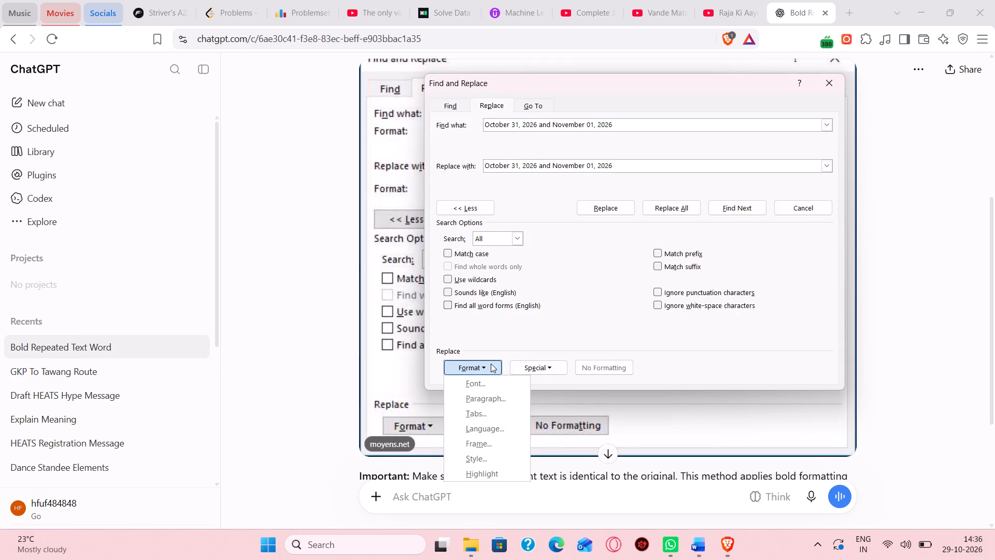
{"action": "left_click", "coordinate": [488, 383]}
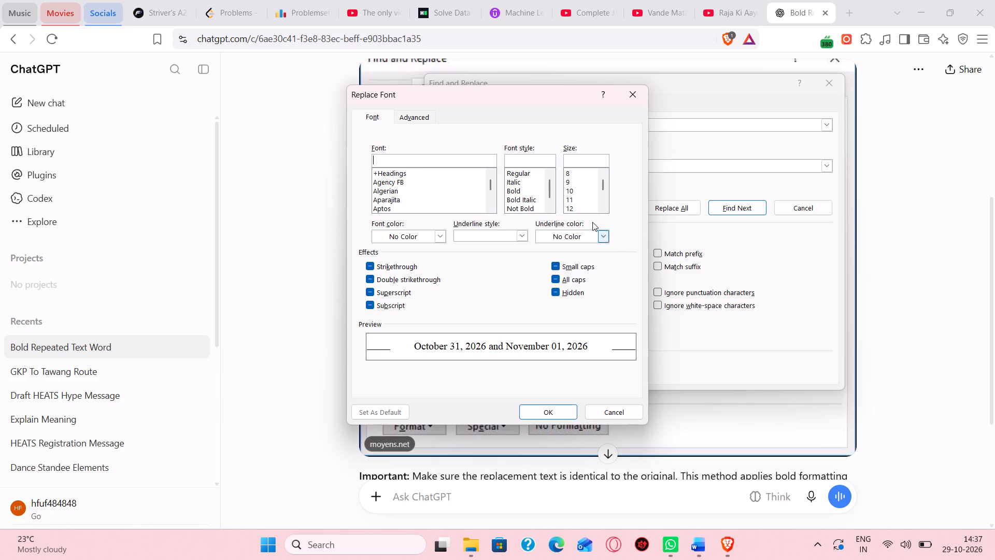
{"action": "left_click", "coordinate": [525, 190]}
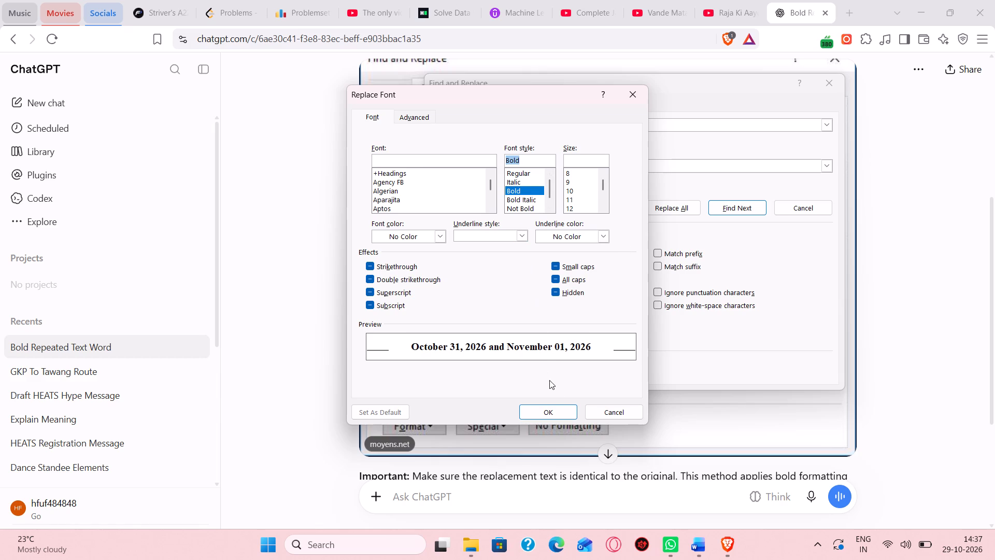
{"action": "left_click", "coordinate": [555, 411]}
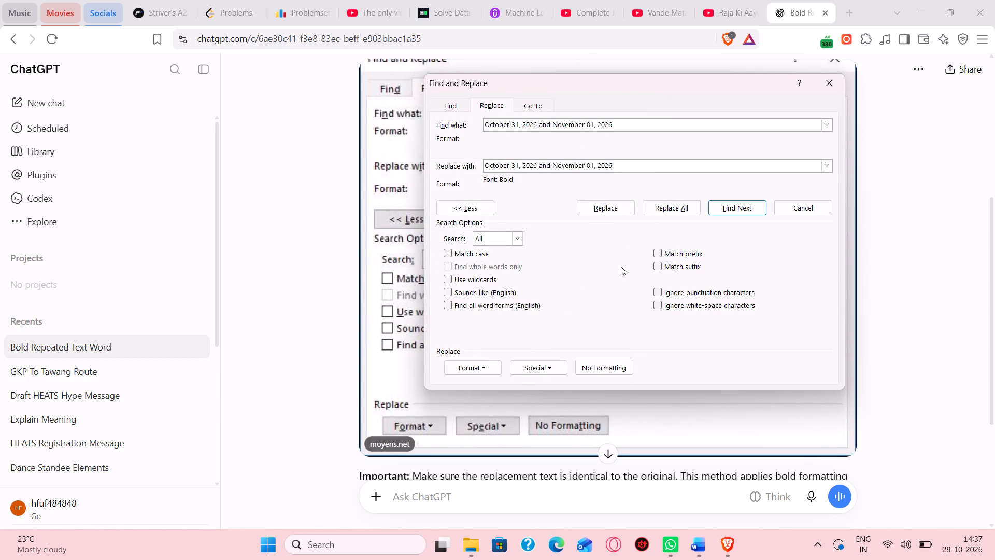
Replace all occurrences of "October 31, 2026 and November 01, 2026" with the bold version and close Find and Replace.
{"action": "left_click", "coordinate": [693, 202]}
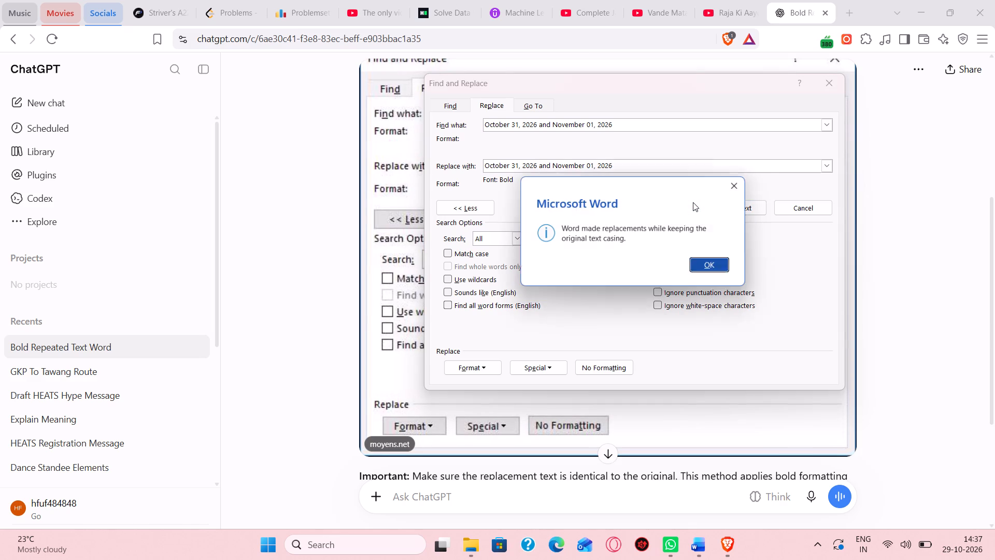
{"action": "left_click", "coordinate": [718, 264]}
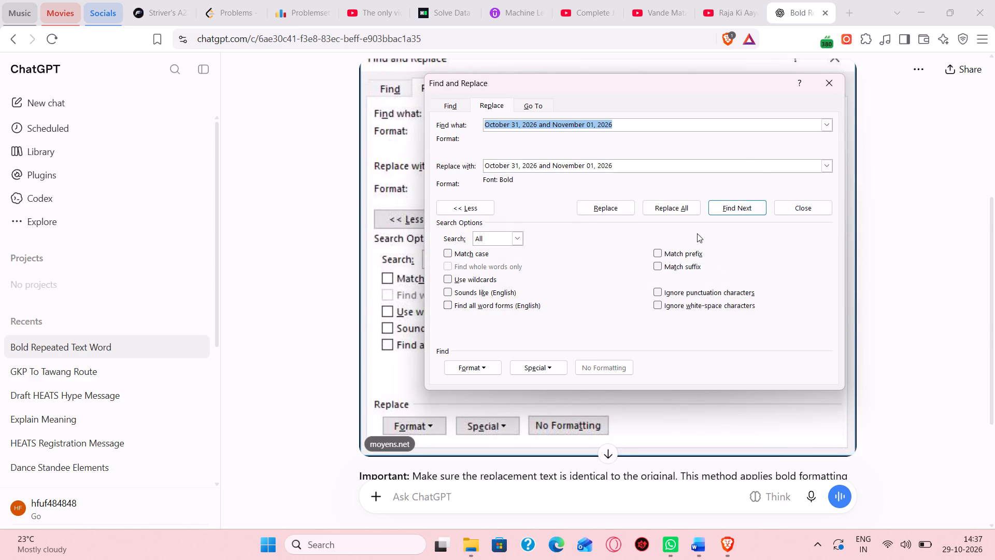
{"action": "left_click", "coordinate": [678, 213]}
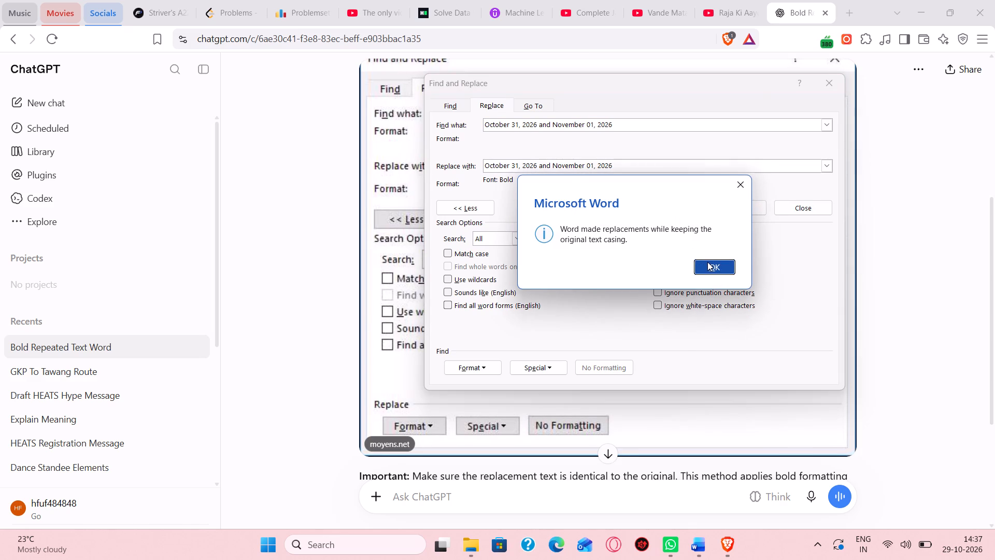
{"action": "left_click", "coordinate": [708, 262]}
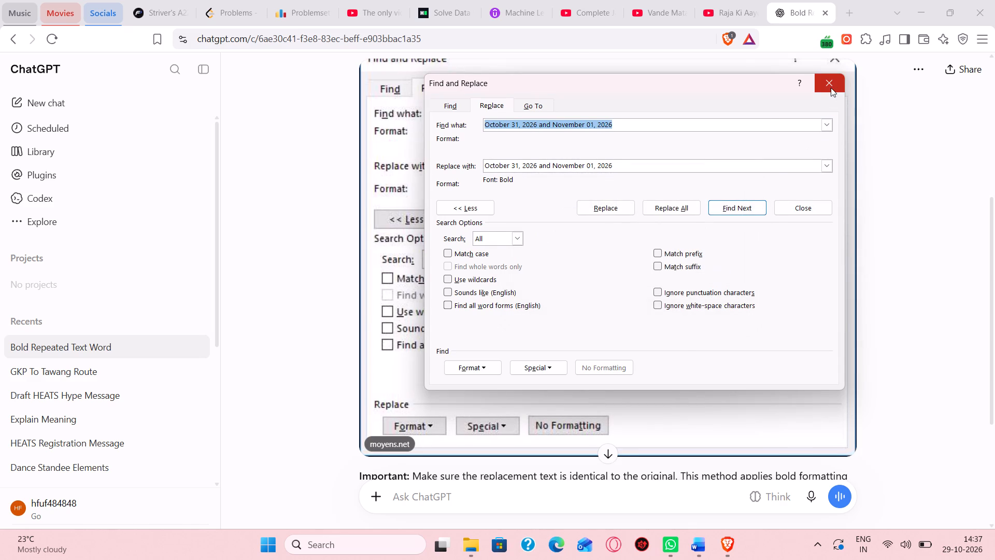
{"action": "left_click", "coordinate": [831, 88]}
Return to the Girls Invitation document and check the event dates' bold formatting across the first several letters.
{"action": "key", "text": "alt+Tab"}
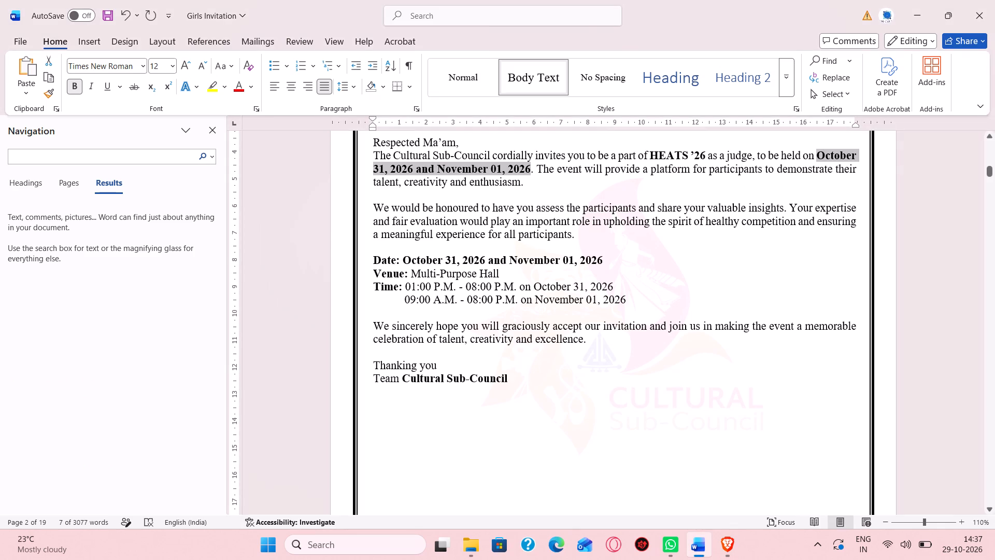
{"action": "left_click", "coordinate": [613, 249]}
{"action": "scroll", "coordinate": [613, 249], "scroll_direction": "up", "scroll_amount": 5}
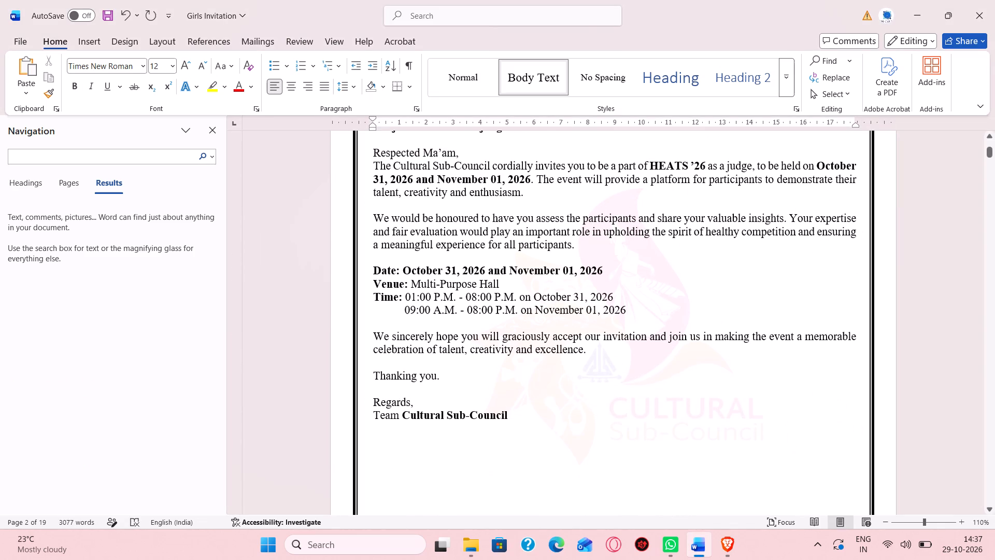
{"action": "scroll", "coordinate": [613, 249], "scroll_direction": "down", "scroll_amount": 4}
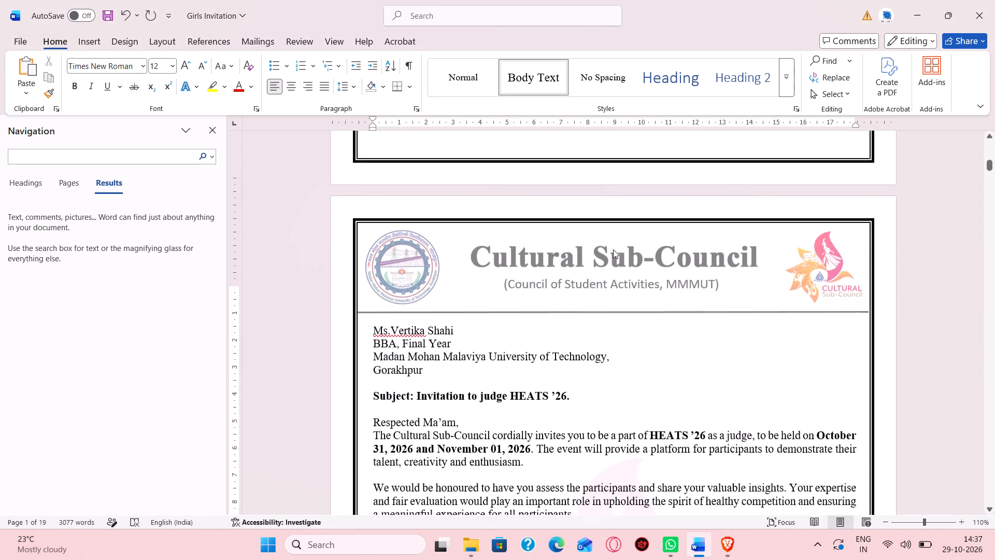
{"action": "scroll", "coordinate": [613, 249], "scroll_direction": "down", "scroll_amount": 6}
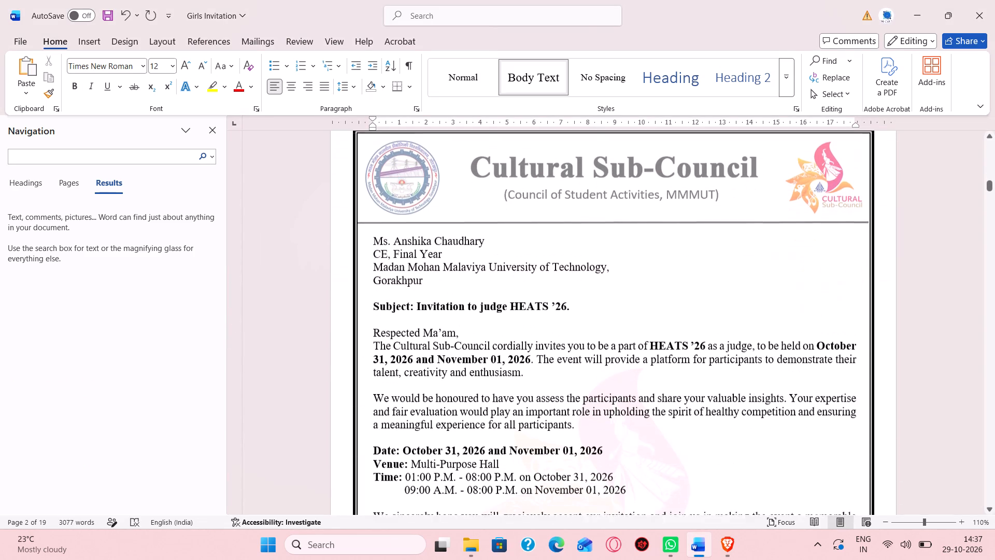
{"action": "scroll", "coordinate": [613, 249], "scroll_direction": "down", "scroll_amount": 1}
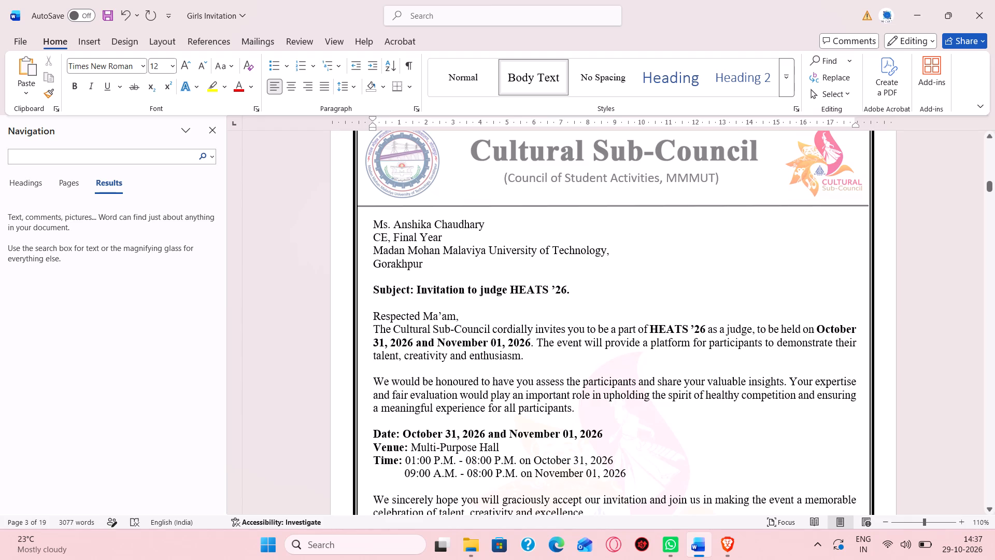
{"action": "scroll", "coordinate": [613, 249], "scroll_direction": "down", "scroll_amount": 5}
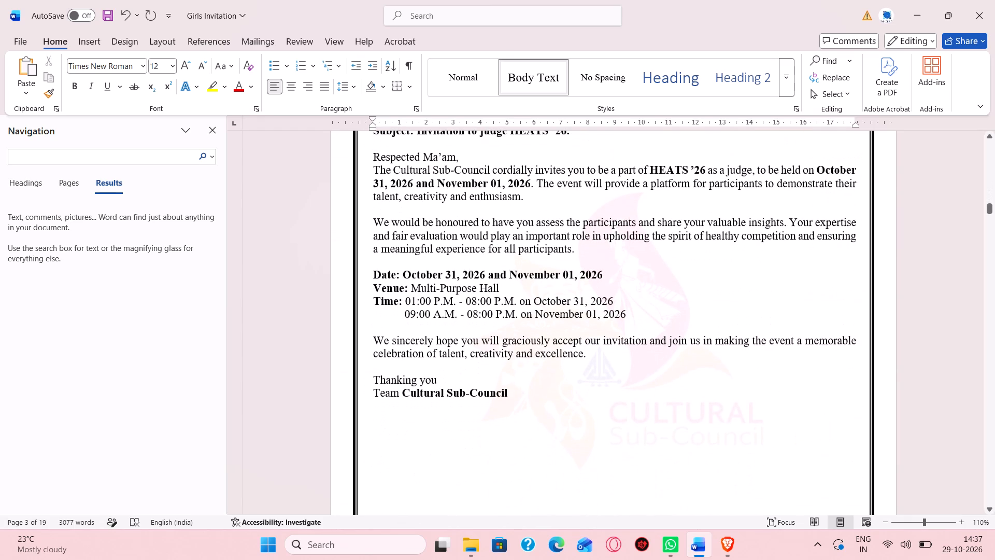
{"action": "scroll", "coordinate": [613, 249], "scroll_direction": "down", "scroll_amount": 4}
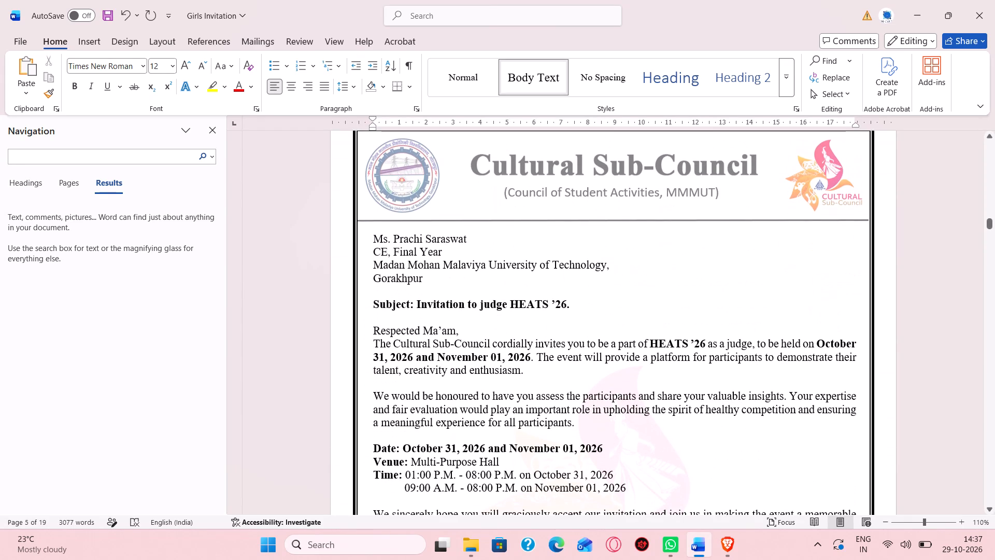
{"action": "scroll", "coordinate": [613, 249], "scroll_direction": "down", "scroll_amount": 6}
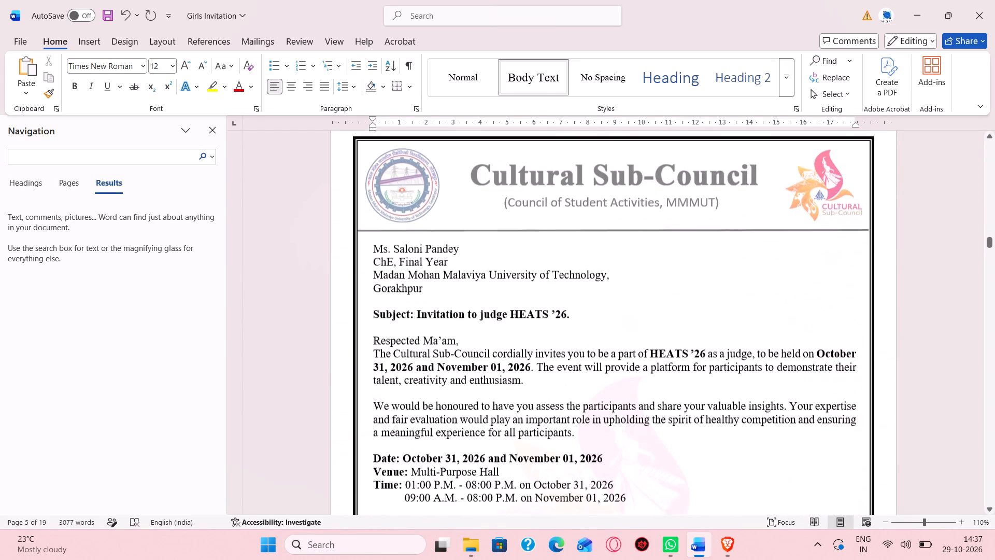
{"action": "scroll", "coordinate": [613, 249], "scroll_direction": "down", "scroll_amount": 1}
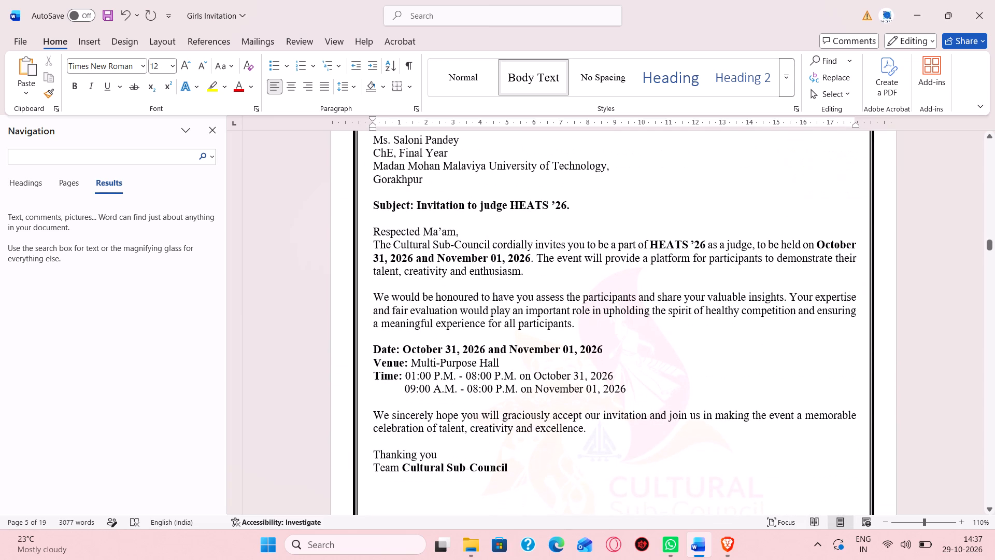
{"action": "scroll", "coordinate": [613, 249], "scroll_direction": "down", "scroll_amount": 1}
Close the Navigation pane and save the document.
{"action": "left_click", "coordinate": [218, 127]}
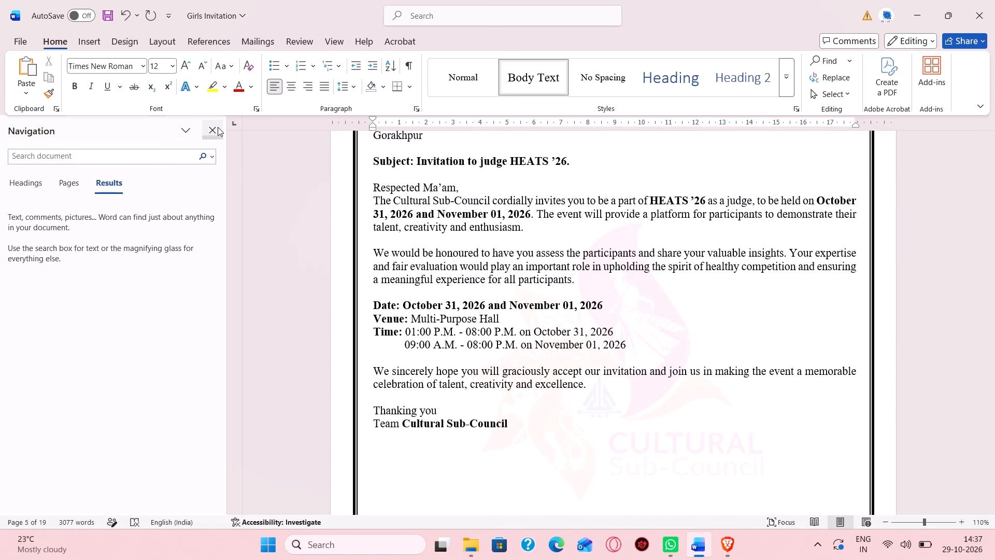
{"action": "key", "text": "ctrl+s"}
Copy the two-line closing "Thanking you / Team Cultural Sub-Council" in the second letter.
{"action": "scroll", "coordinate": [271, 230], "scroll_direction": "up", "scroll_amount": 10}
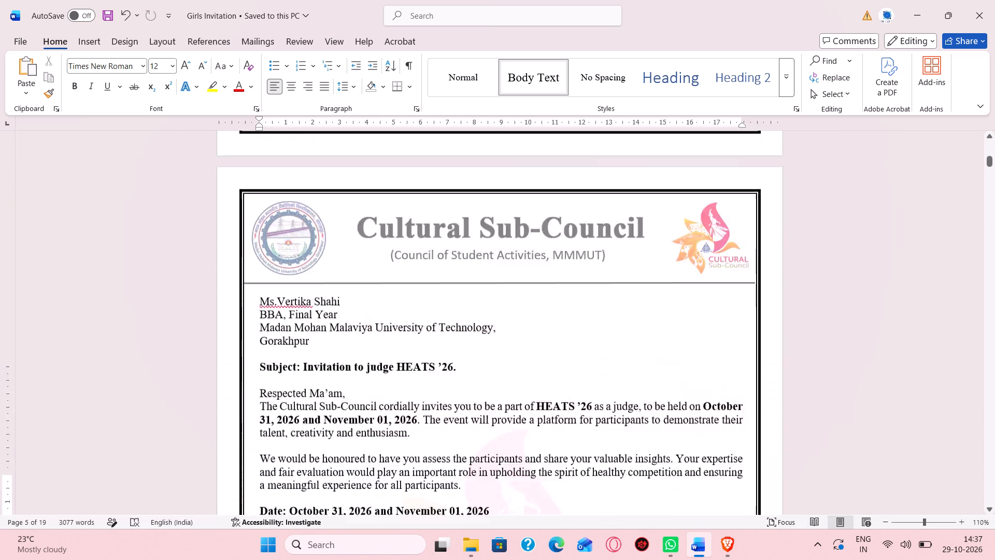
{"action": "scroll", "coordinate": [271, 230], "scroll_direction": "up", "scroll_amount": 2}
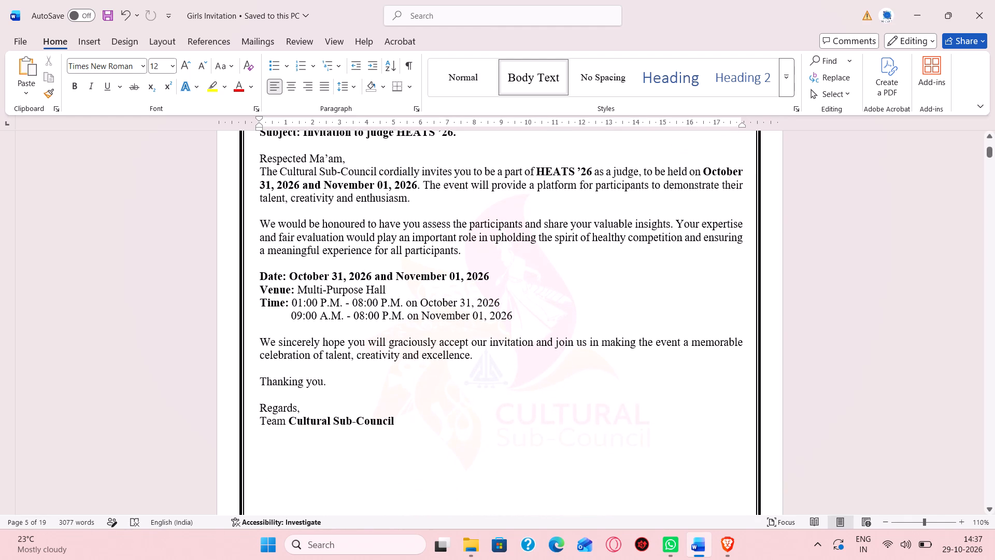
{"action": "scroll", "coordinate": [271, 230], "scroll_direction": "down", "scroll_amount": 1}
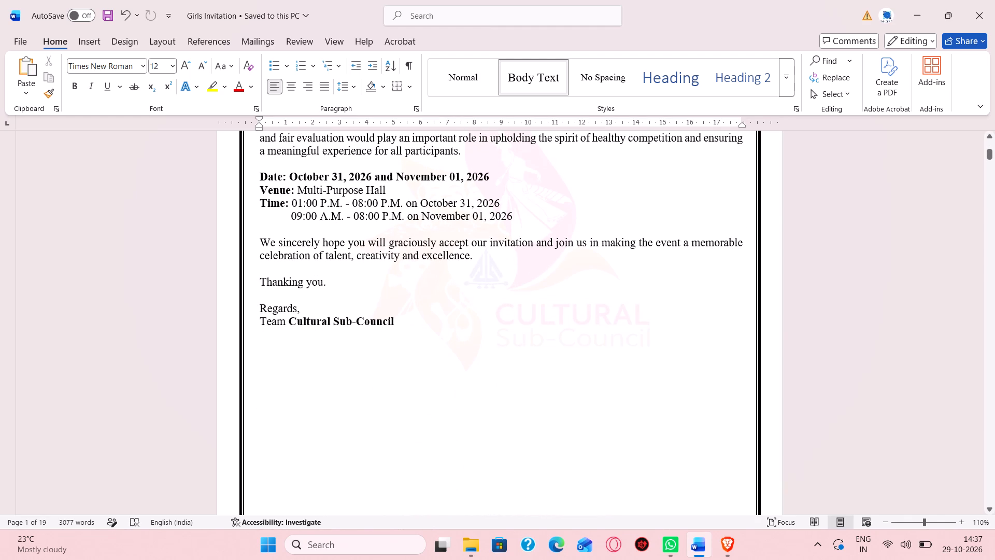
{"action": "scroll", "coordinate": [263, 277], "scroll_direction": "down", "scroll_amount": 4}
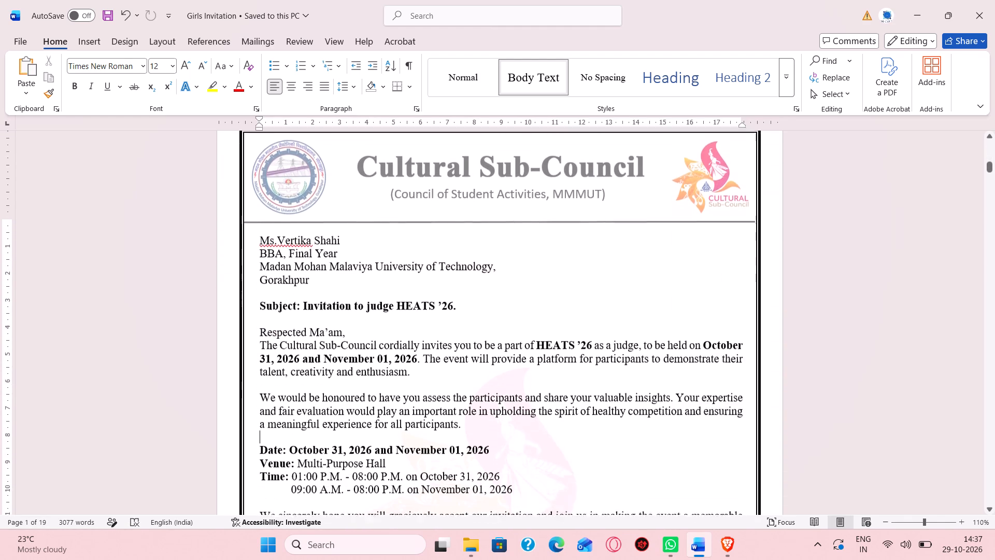
{"action": "scroll", "coordinate": [263, 277], "scroll_direction": "down", "scroll_amount": 2}
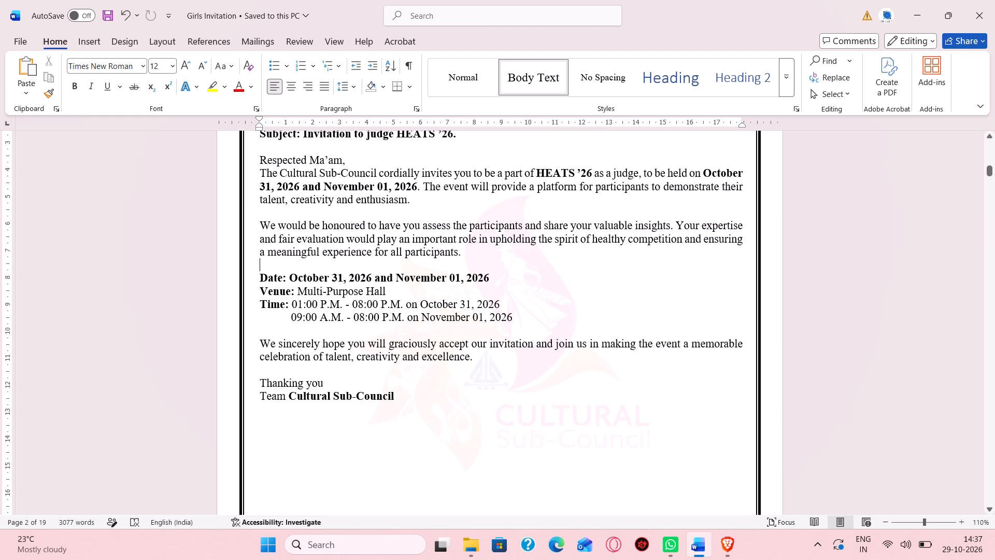
{"action": "left_click_drag", "start_coordinate": [258, 381], "coordinate": [382, 400]}
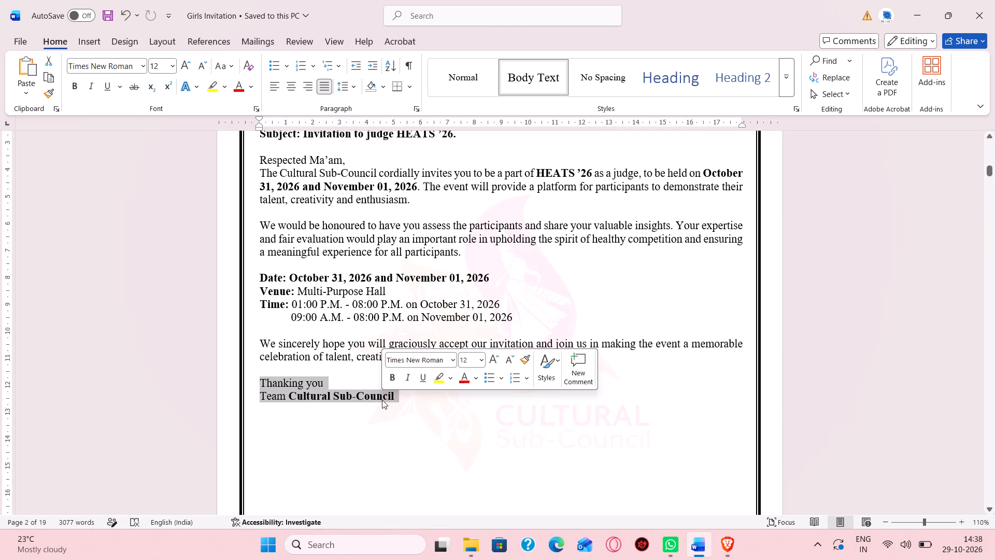
{"action": "key", "text": "ctrl+c"}
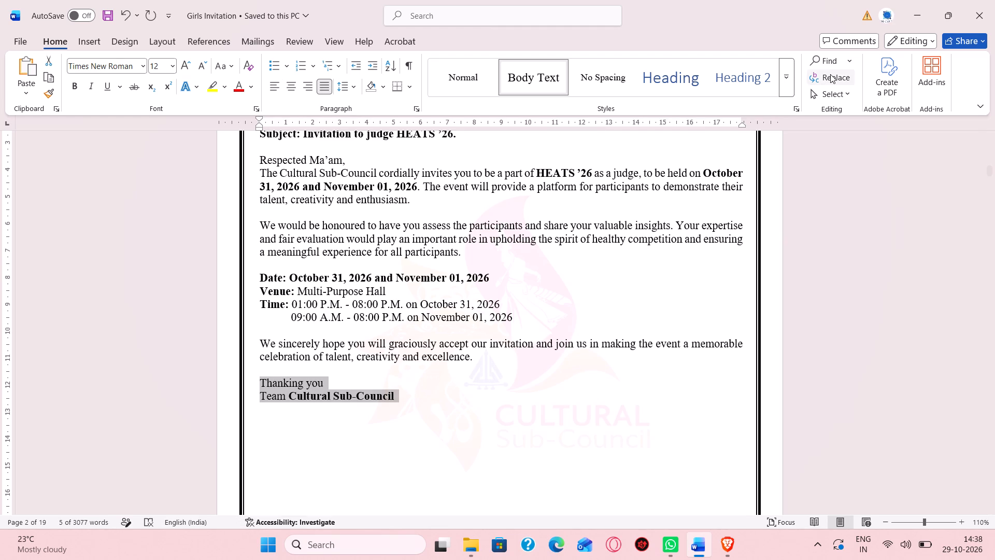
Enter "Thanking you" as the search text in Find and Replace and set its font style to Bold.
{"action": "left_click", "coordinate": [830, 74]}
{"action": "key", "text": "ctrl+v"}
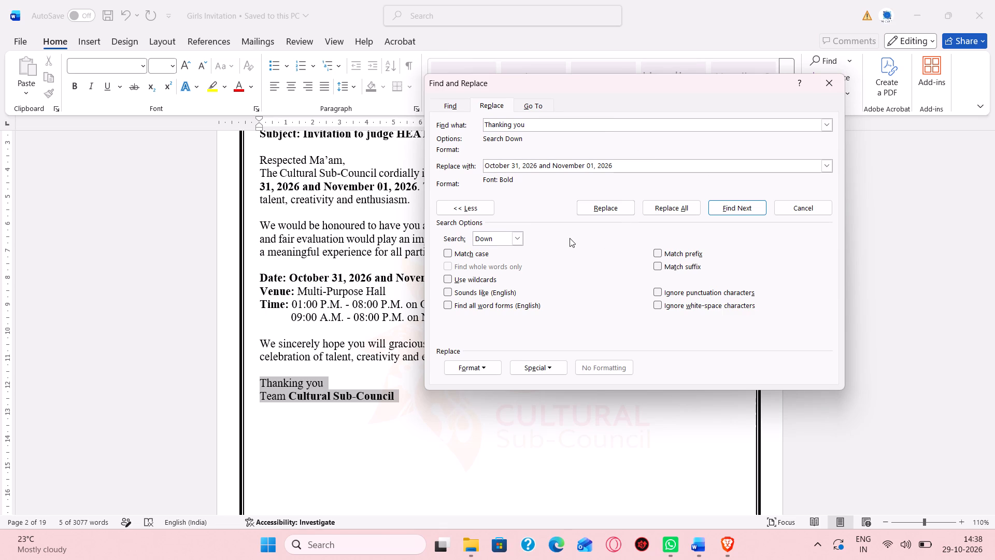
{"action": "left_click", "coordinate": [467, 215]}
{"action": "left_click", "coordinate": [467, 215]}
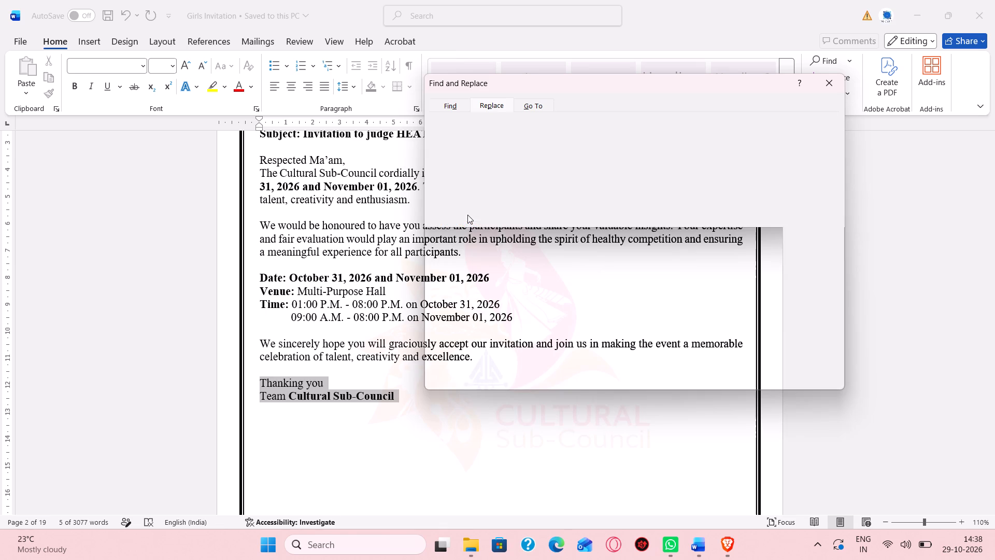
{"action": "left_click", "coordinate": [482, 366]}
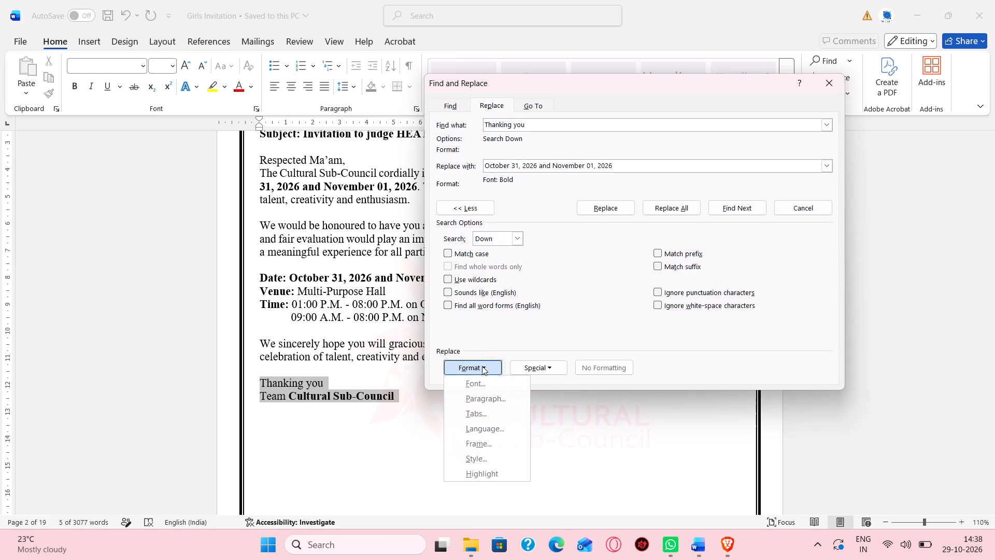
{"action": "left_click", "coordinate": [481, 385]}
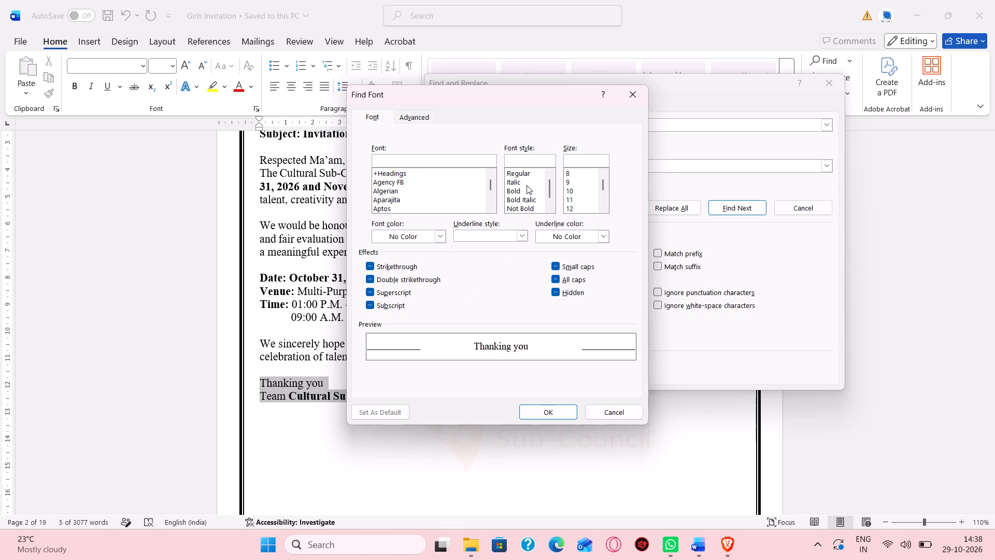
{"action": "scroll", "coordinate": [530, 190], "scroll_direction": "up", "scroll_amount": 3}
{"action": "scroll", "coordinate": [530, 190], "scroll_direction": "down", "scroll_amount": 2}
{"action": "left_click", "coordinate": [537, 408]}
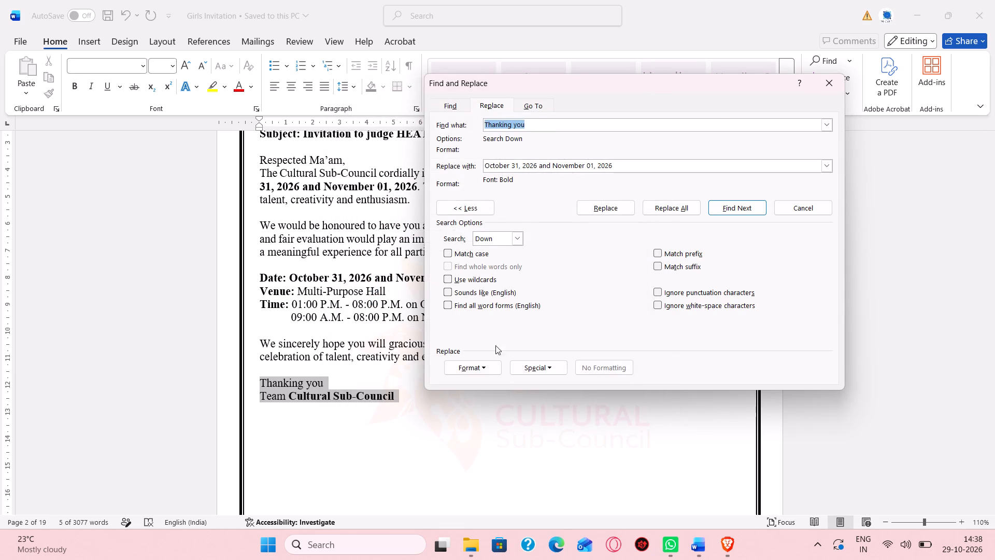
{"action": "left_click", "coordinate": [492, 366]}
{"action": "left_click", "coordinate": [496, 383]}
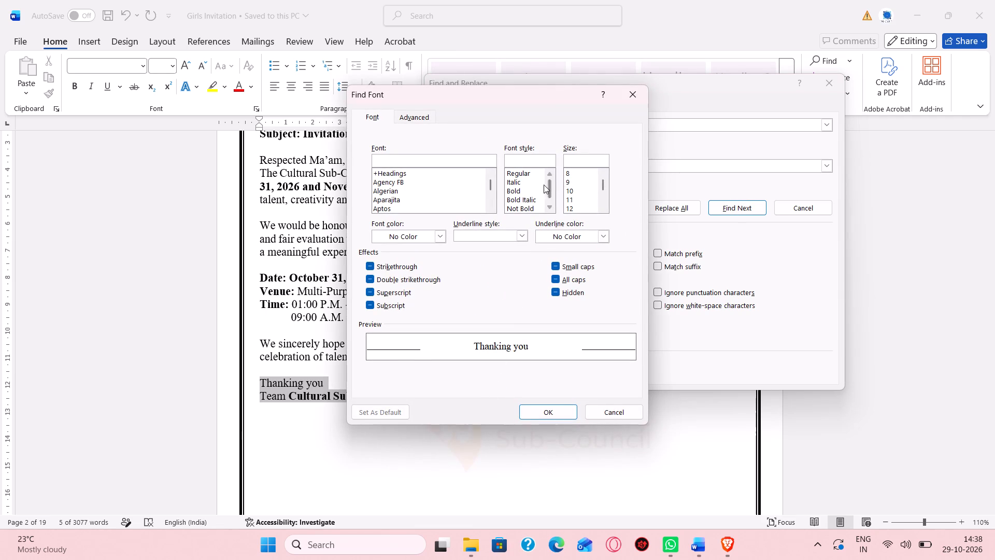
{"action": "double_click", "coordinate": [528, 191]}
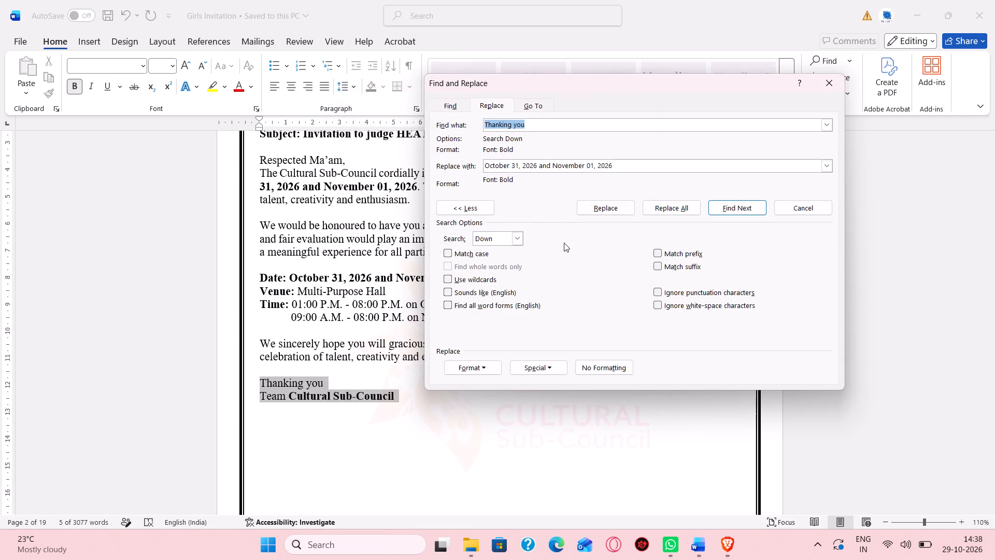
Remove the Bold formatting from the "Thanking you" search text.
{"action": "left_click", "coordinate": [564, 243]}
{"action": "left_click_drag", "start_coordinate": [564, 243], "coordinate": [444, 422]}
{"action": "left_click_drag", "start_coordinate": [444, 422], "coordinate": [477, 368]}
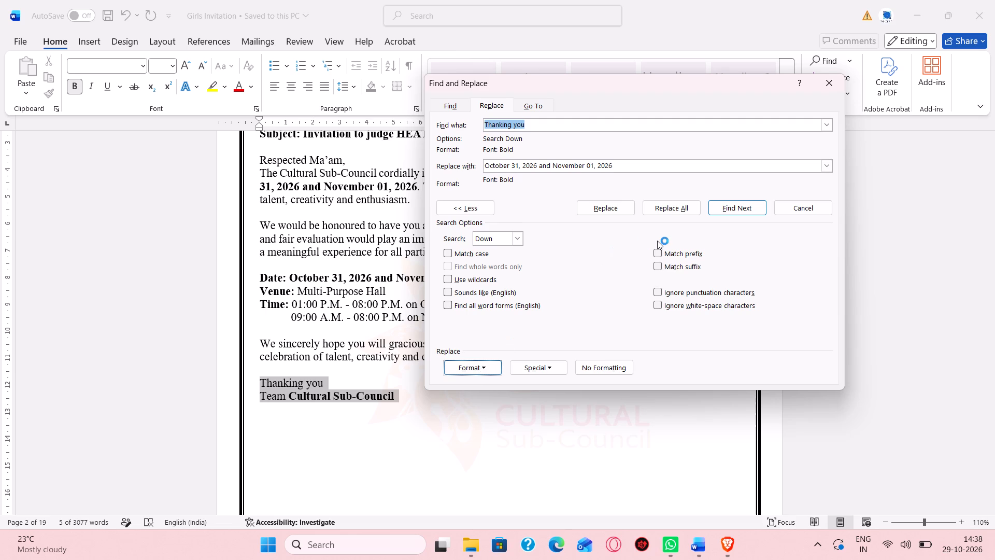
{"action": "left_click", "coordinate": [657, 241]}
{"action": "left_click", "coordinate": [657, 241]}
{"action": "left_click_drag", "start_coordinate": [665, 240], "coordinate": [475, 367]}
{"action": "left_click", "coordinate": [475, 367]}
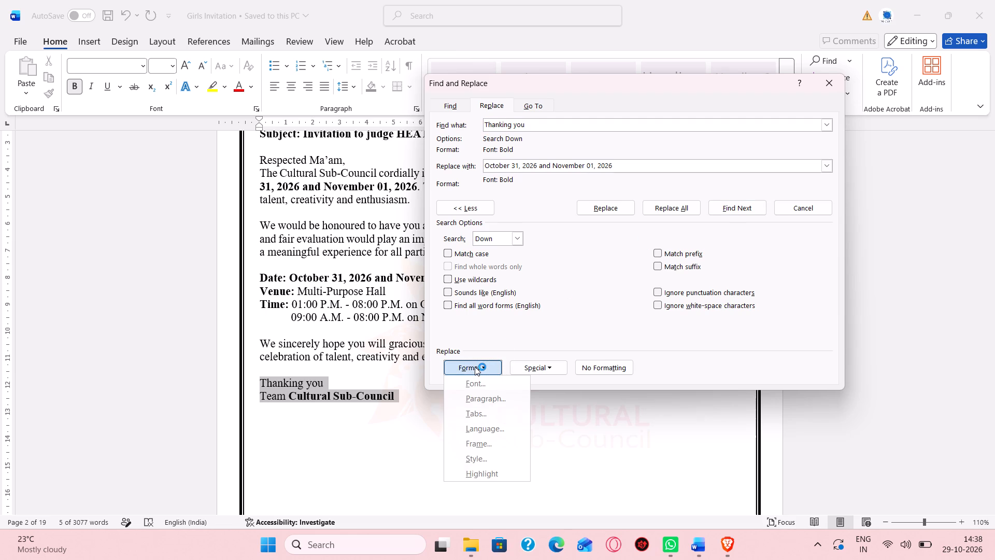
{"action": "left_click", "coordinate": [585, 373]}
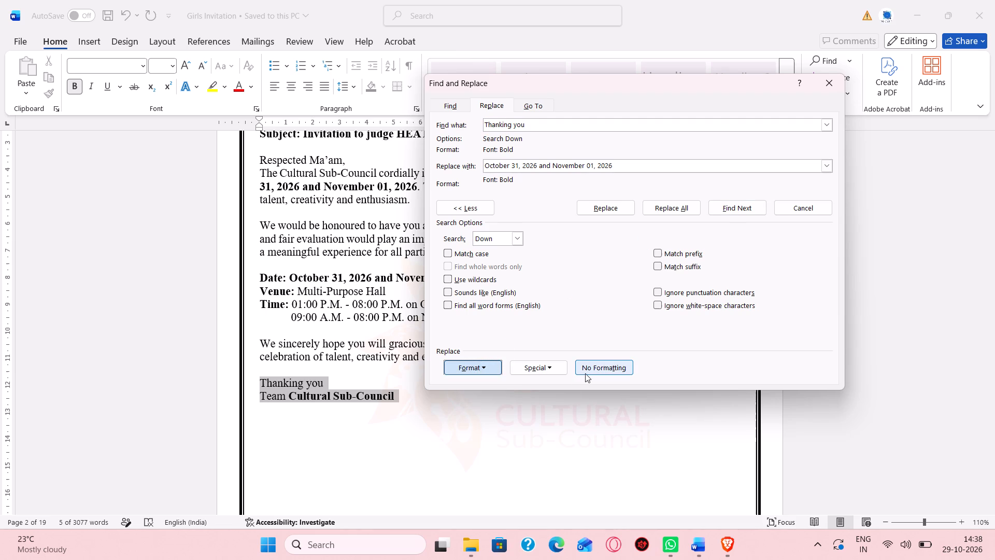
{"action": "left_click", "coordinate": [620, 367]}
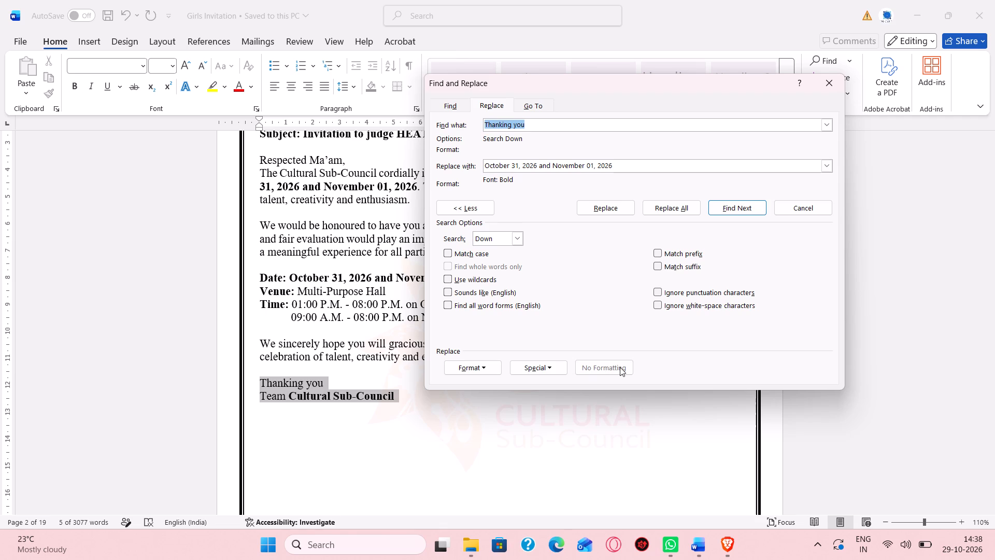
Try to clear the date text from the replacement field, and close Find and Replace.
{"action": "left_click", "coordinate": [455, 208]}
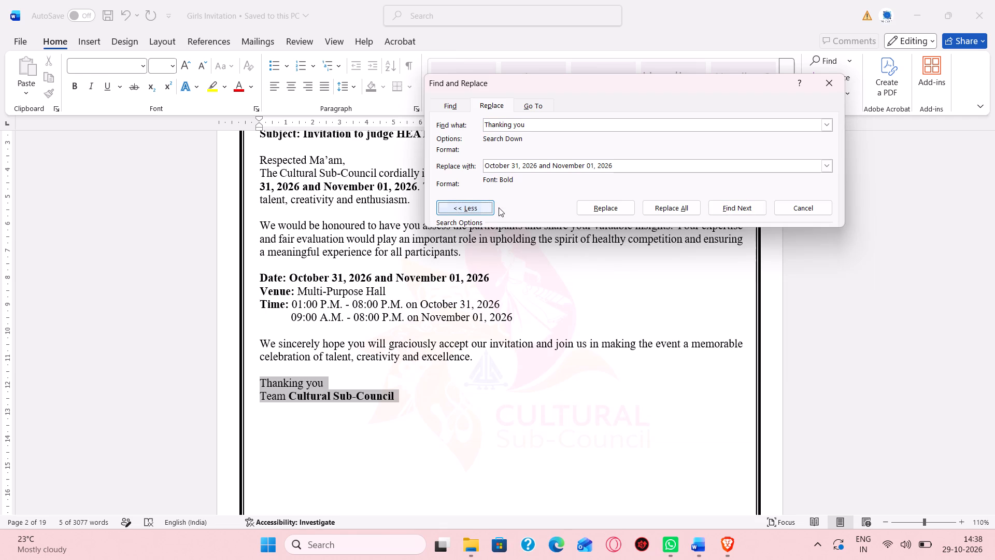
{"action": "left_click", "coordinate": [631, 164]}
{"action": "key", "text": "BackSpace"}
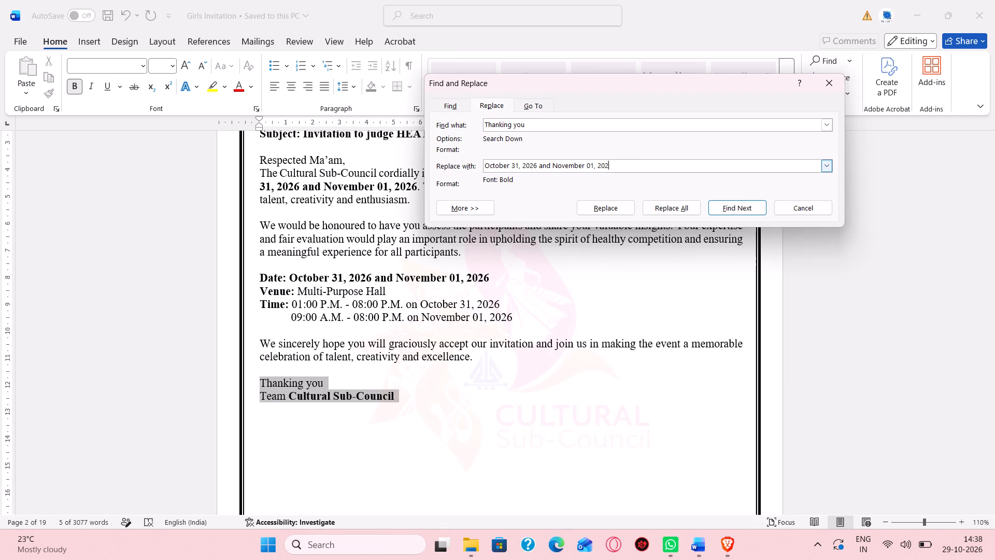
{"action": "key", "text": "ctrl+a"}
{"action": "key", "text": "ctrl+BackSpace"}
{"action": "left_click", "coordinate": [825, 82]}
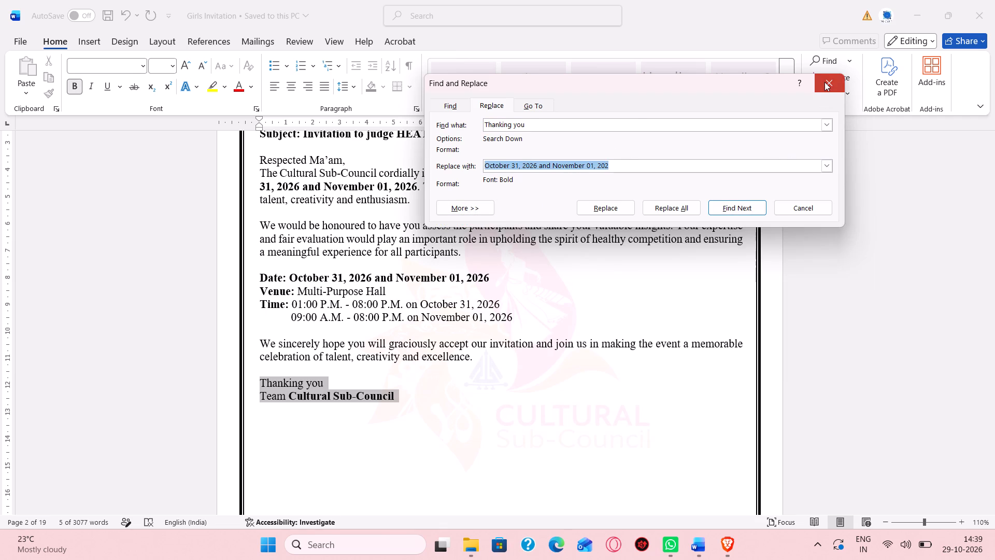
Copy the second letter's selected closing again and reopen Find and Replace for a replacement.
{"action": "key", "text": "ctrl+c"}
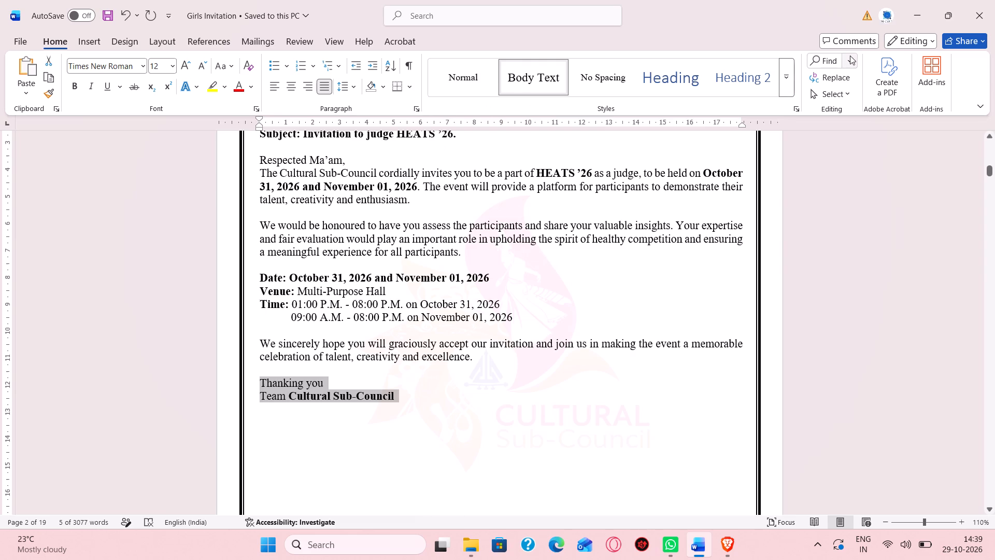
{"action": "left_click", "coordinate": [838, 78]}
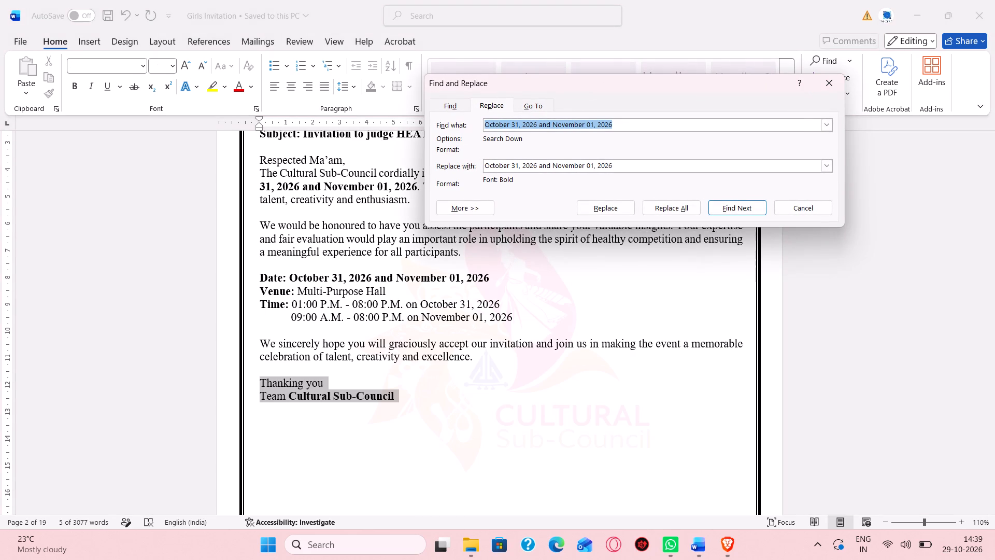
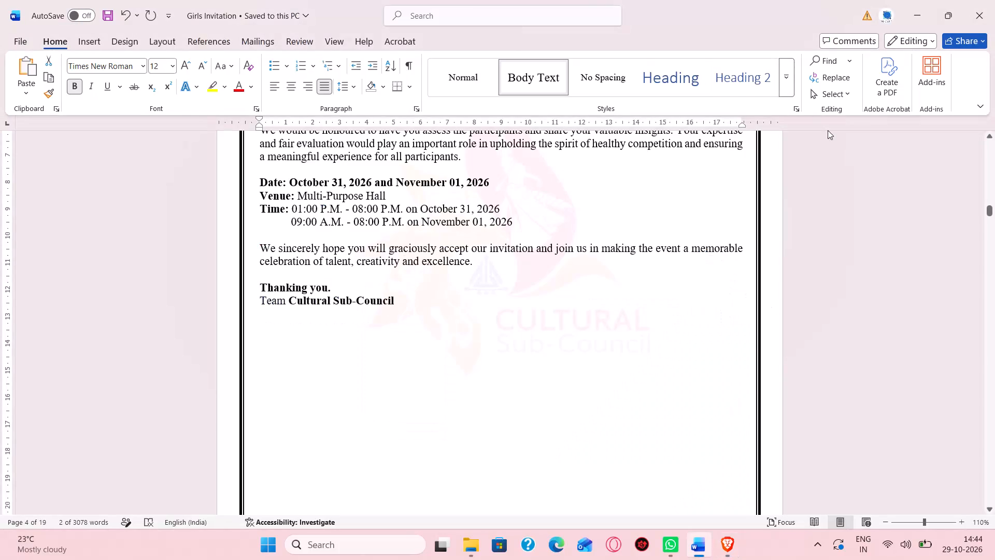
Compare the closing lines below "Thanking you." across the first few invitation letters.
{"action": "scroll", "coordinate": [499, 291], "scroll_direction": "up", "scroll_amount": 6}
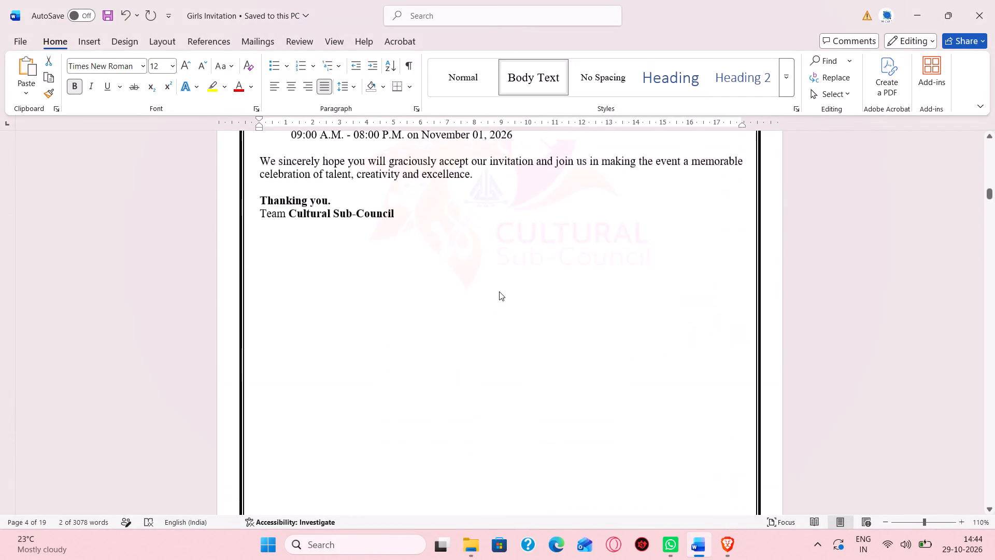
{"action": "scroll", "coordinate": [499, 291], "scroll_direction": "up", "scroll_amount": 14}
{"action": "scroll", "coordinate": [499, 291], "scroll_direction": "down", "scroll_amount": 1}
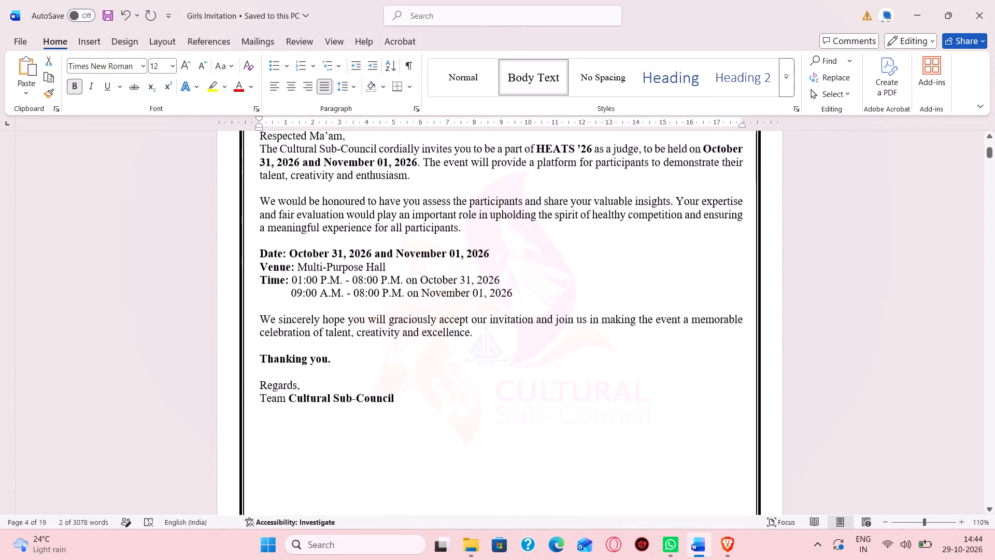
{"action": "scroll", "coordinate": [499, 291], "scroll_direction": "down", "scroll_amount": 1}
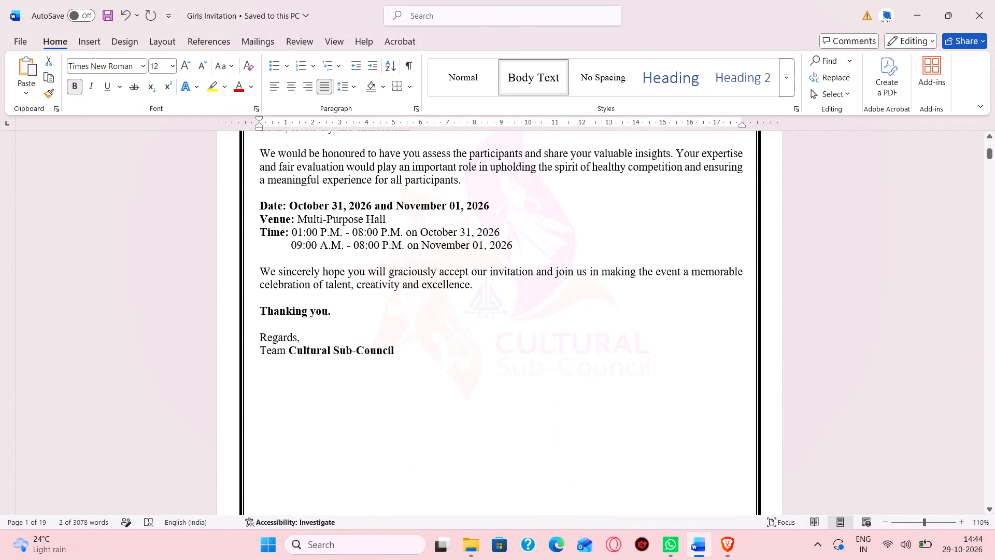
{"action": "scroll", "coordinate": [263, 336], "scroll_direction": "down", "scroll_amount": 3}
{"action": "left_click_drag", "start_coordinate": [263, 336], "coordinate": [286, 288]}
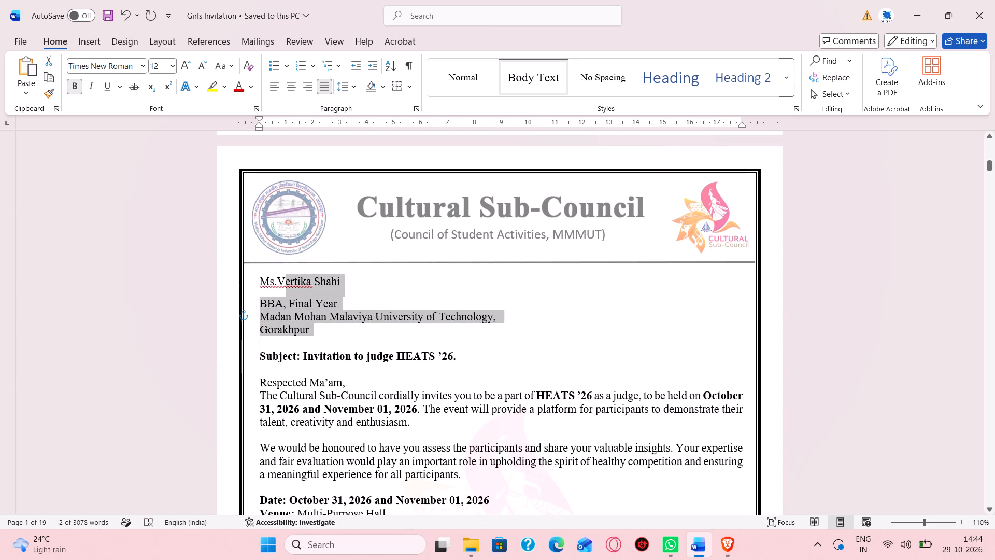
{"action": "left_click_drag", "start_coordinate": [286, 288], "coordinate": [286, 288]}
{"action": "left_click", "coordinate": [302, 334]}
Copy the "Regards," and "Team Cultural Sub-Council" lines from the second letter's closing on page 2.
{"action": "scroll", "coordinate": [302, 334], "scroll_direction": "down", "scroll_amount": 1}
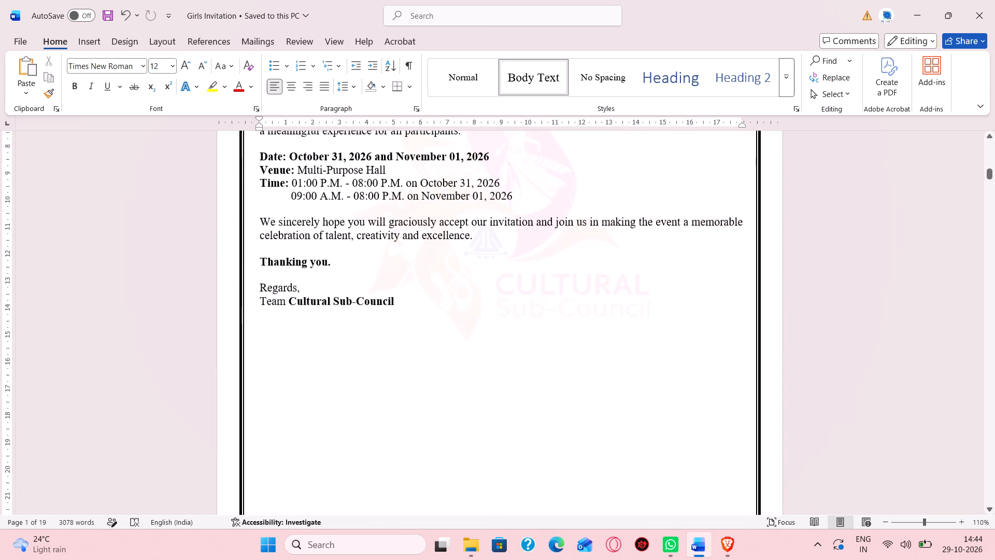
{"action": "scroll", "coordinate": [302, 334], "scroll_direction": "down", "scroll_amount": 2}
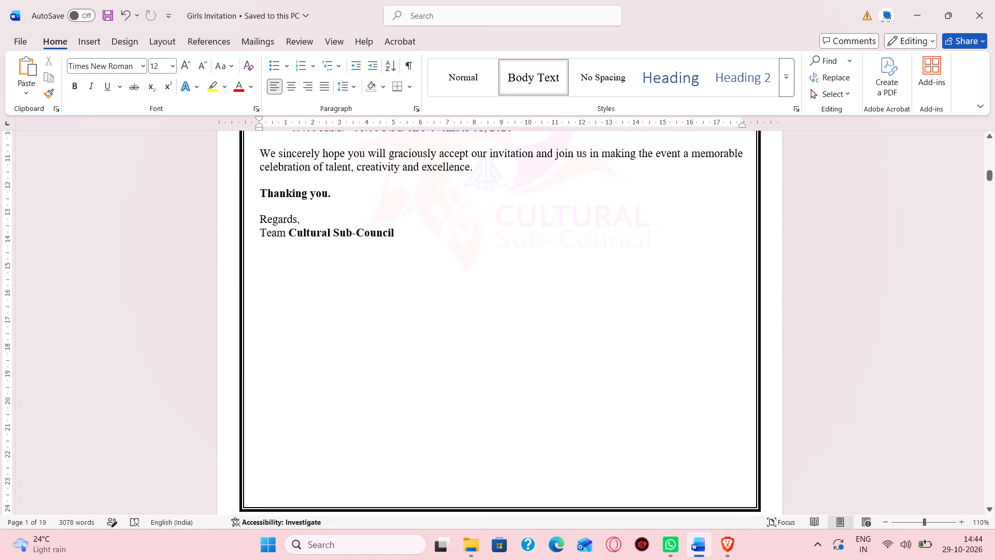
{"action": "scroll", "coordinate": [280, 246], "scroll_direction": "down", "scroll_amount": 2}
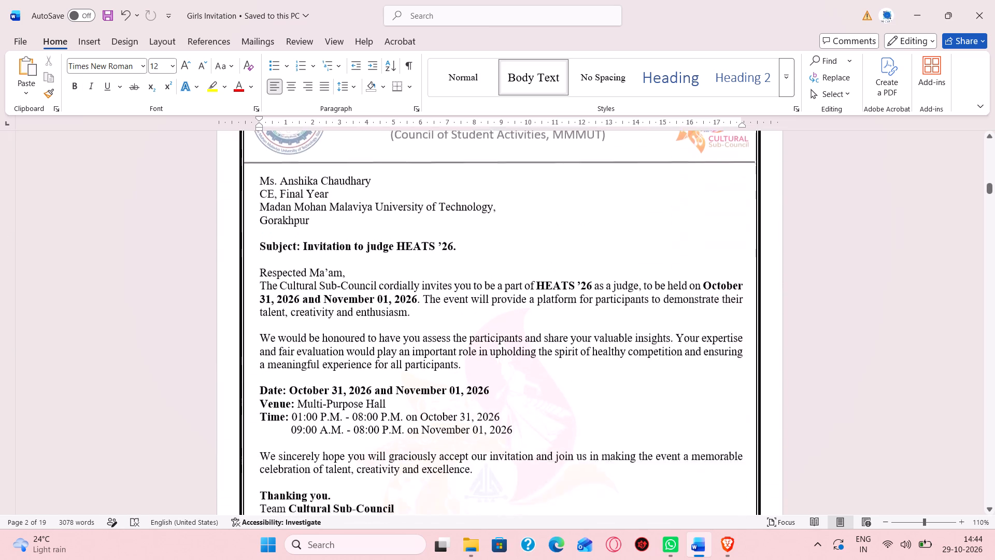
{"action": "scroll", "coordinate": [280, 246], "scroll_direction": "down", "scroll_amount": 2}
{"action": "scroll", "coordinate": [280, 246], "scroll_direction": "up", "scroll_amount": 5}
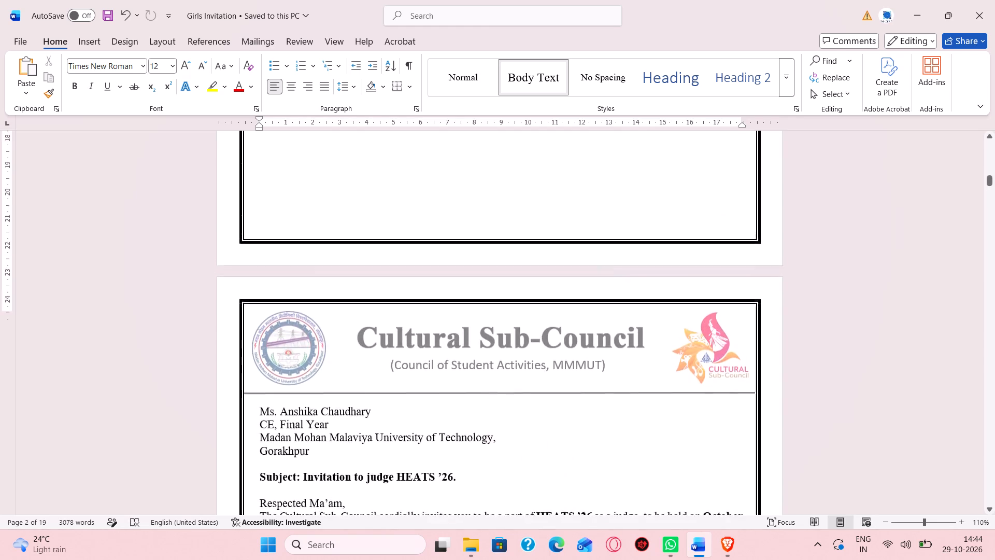
{"action": "scroll", "coordinate": [280, 246], "scroll_direction": "up", "scroll_amount": 2}
{"action": "left_click_drag", "start_coordinate": [262, 190], "coordinate": [388, 205]}
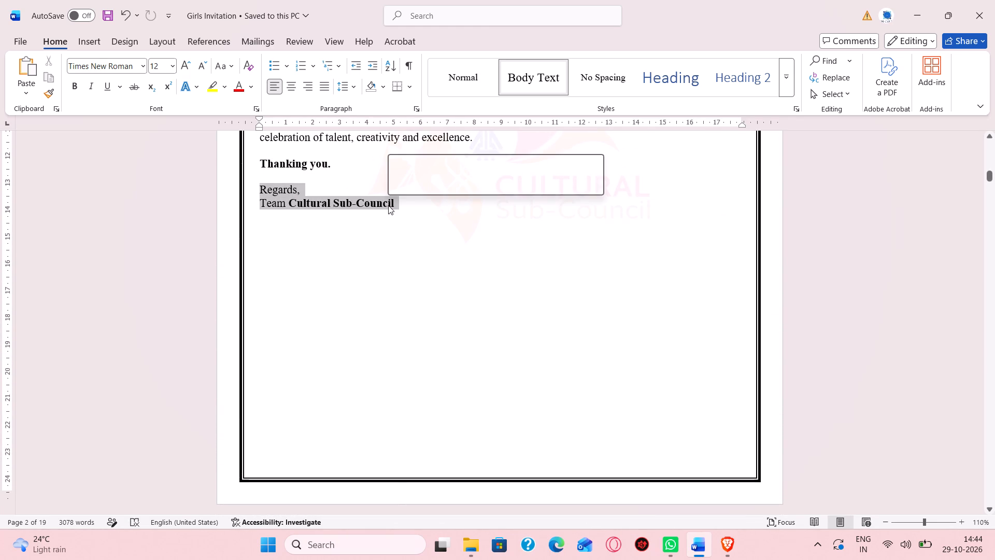
{"action": "key", "text": "ctrl+c"}
Replace the "Team Cultural Sub-Council" line in the page 3 letter with the copied two-line closing, on a new line below "Thanking you.".
{"action": "scroll", "coordinate": [342, 293], "scroll_direction": "down", "scroll_amount": 2}
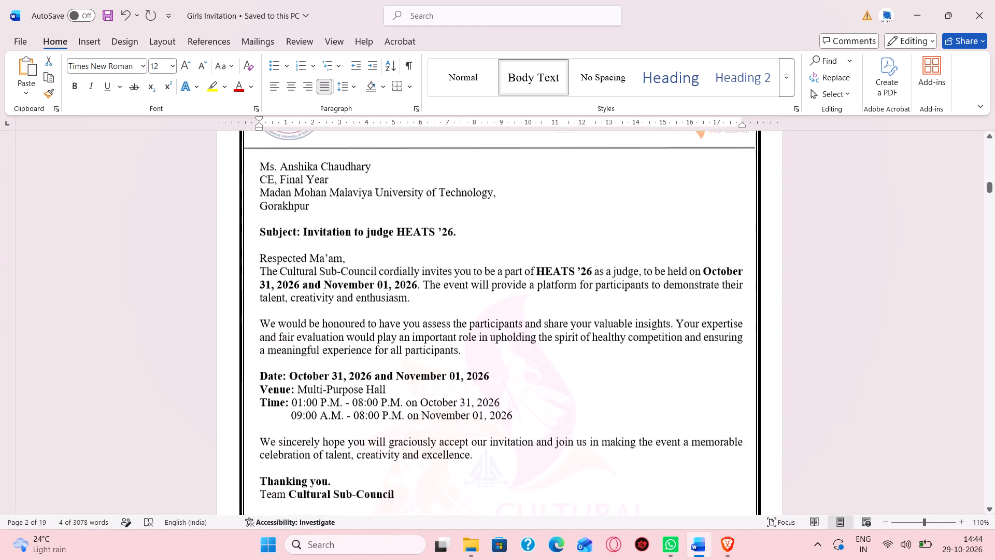
{"action": "scroll", "coordinate": [342, 293], "scroll_direction": "down", "scroll_amount": 3}
{"action": "left_click_drag", "start_coordinate": [393, 408], "coordinate": [276, 414]}
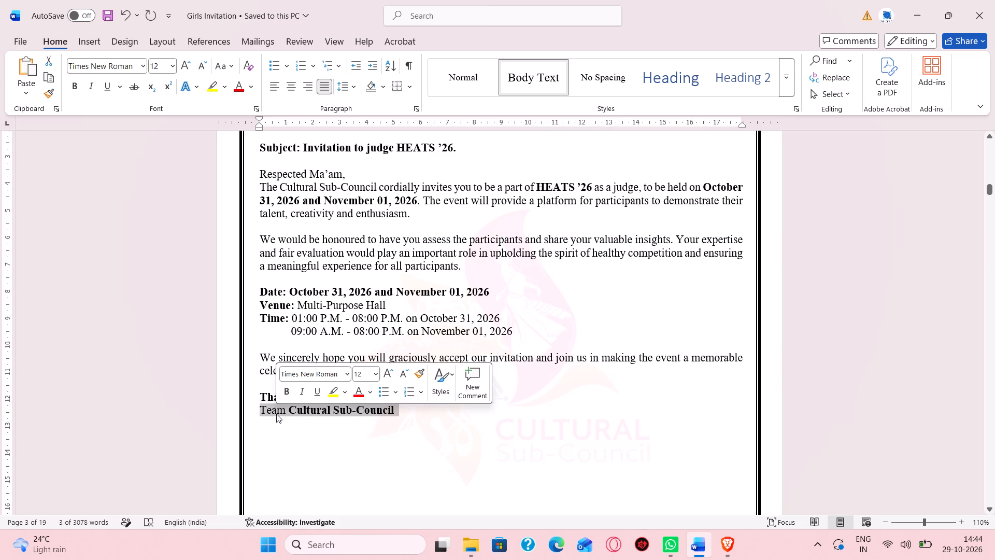
{"action": "key", "text": "BackSpace"}
{"action": "key", "text": "Return"}
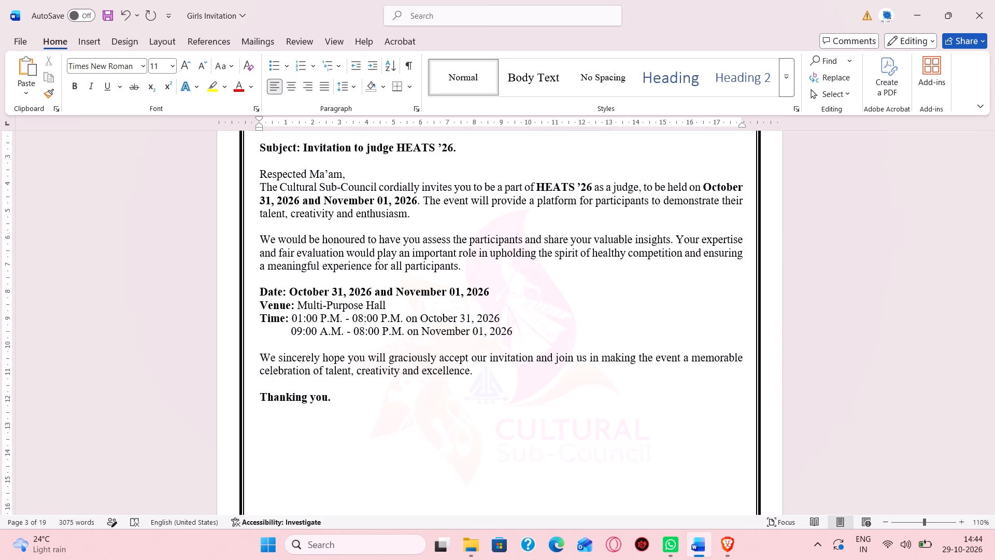
{"action": "key", "text": "ctrl+v"}
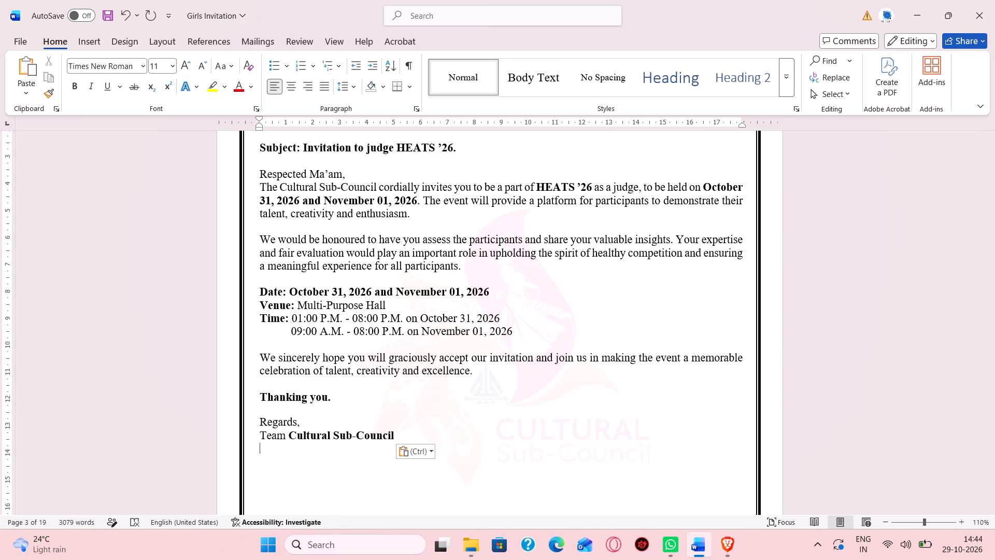
Replace the team line under "Thanking you." on page 4 with a blank line and the copied "Regards, Team Cultural Sub-Council" closing.
{"action": "scroll", "coordinate": [276, 414], "scroll_direction": "up", "scroll_amount": 4}
{"action": "scroll", "coordinate": [276, 414], "scroll_direction": "down", "scroll_amount": 2}
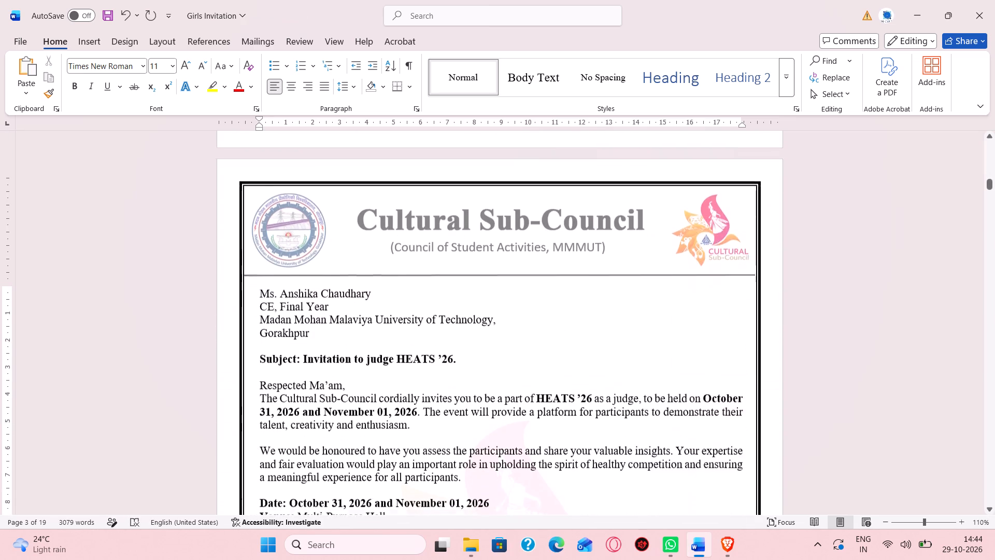
{"action": "scroll", "coordinate": [276, 414], "scroll_direction": "down", "scroll_amount": 3}
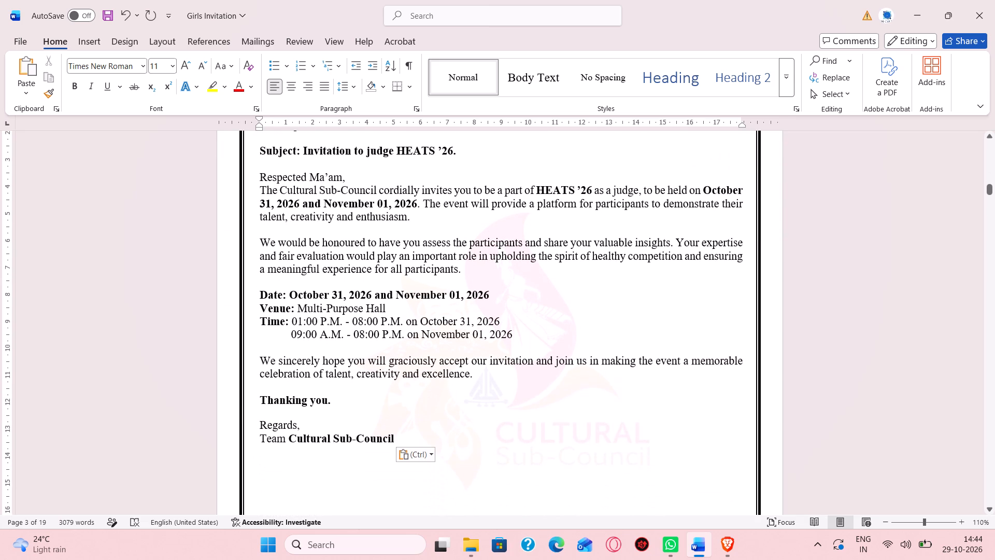
{"action": "scroll", "coordinate": [313, 433], "scroll_direction": "down", "scroll_amount": 5}
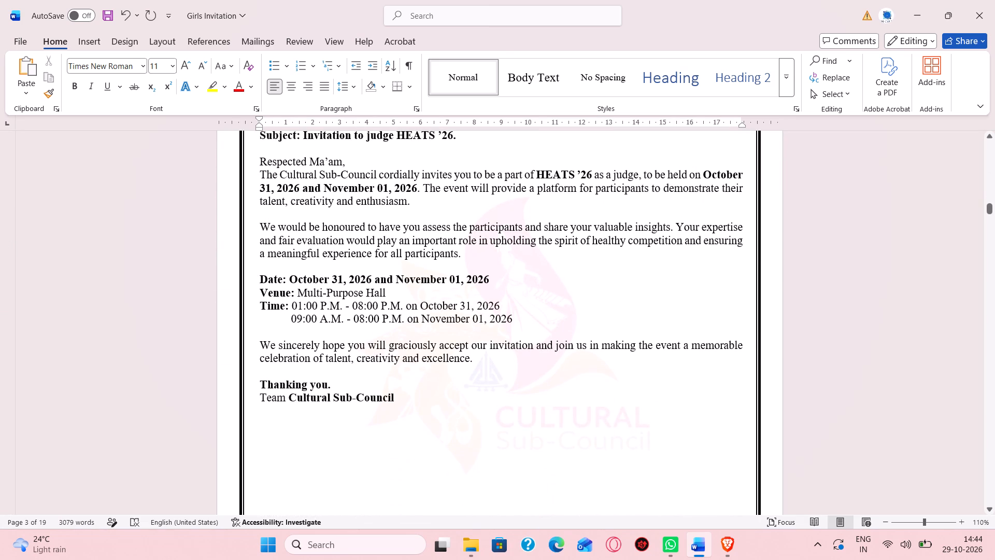
{"action": "left_click_drag", "start_coordinate": [405, 396], "coordinate": [262, 394]}
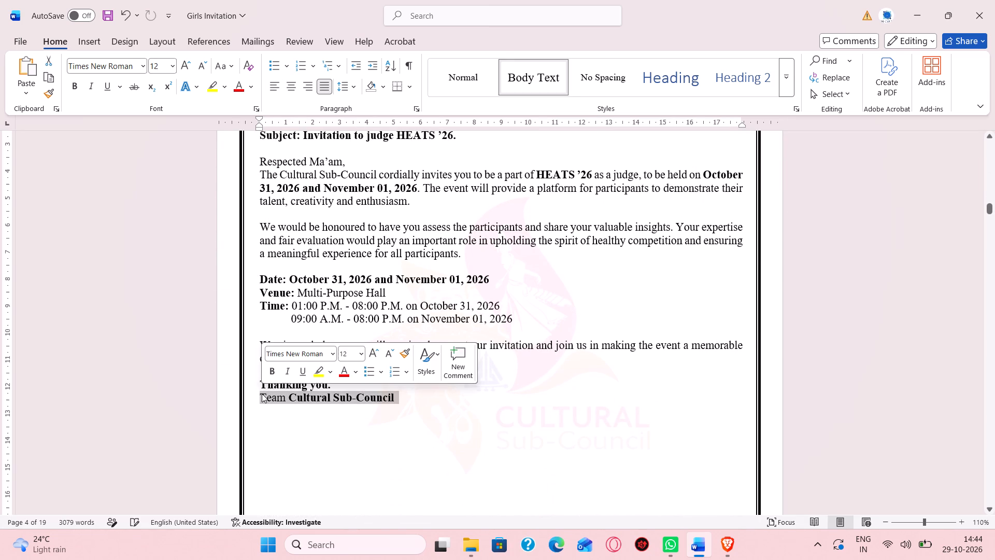
{"action": "key", "text": "BackSpace"}
{"action": "key", "text": "Return"}
{"action": "key", "text": "ctrl+v"}
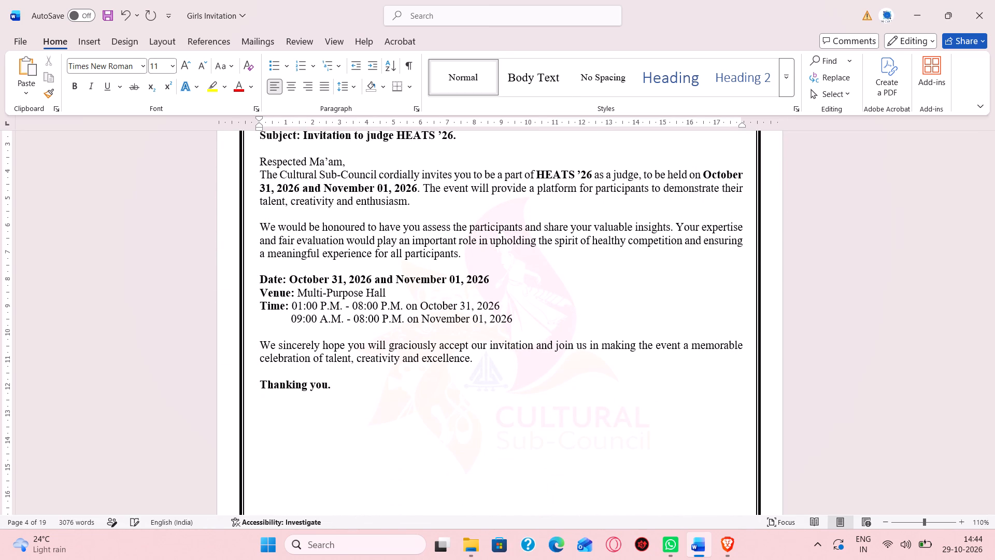
On page 5, replace the "Team Cultural Sub-Council" line with a blank line followed by the copied "Regards," closing.
{"action": "scroll", "coordinate": [262, 394], "scroll_direction": "down", "scroll_amount": 5}
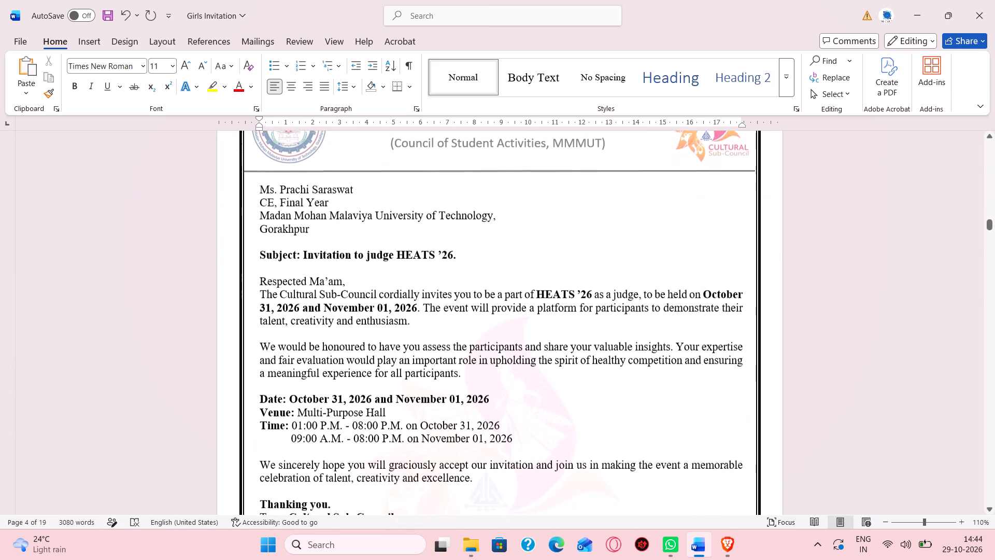
{"action": "scroll", "coordinate": [262, 394], "scroll_direction": "down", "scroll_amount": 3}
{"action": "left_click_drag", "start_coordinate": [398, 335], "coordinate": [275, 336]}
{"action": "key", "text": "BackSpace"}
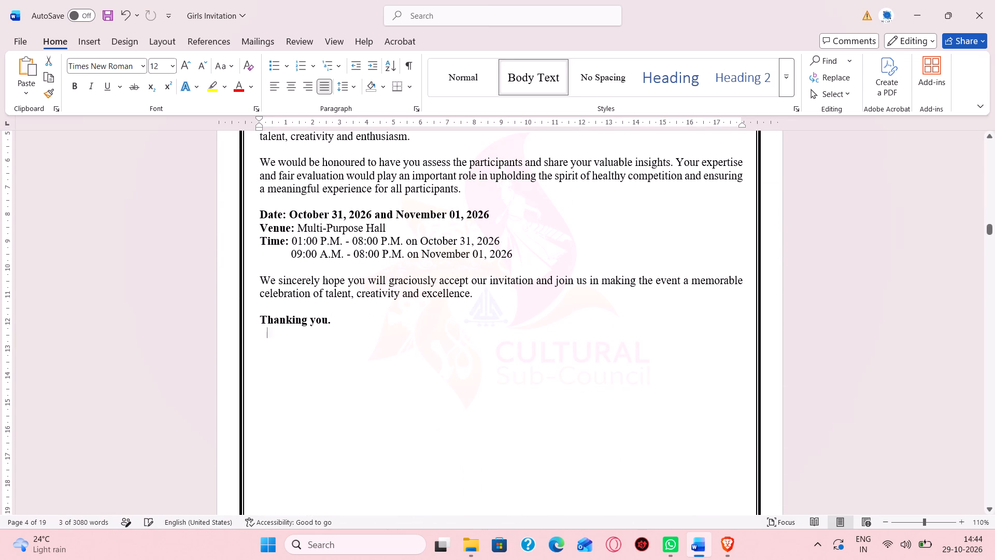
{"action": "key", "text": "Return"}
{"action": "key", "text": "ctrl+v"}
Replace the "Team Cultural Sub-Council" line on page 6 with a blank line and the copied "Regards, Team Cultural Sub-Council" closing.
{"action": "scroll", "coordinate": [275, 336], "scroll_direction": "down", "scroll_amount": 1}
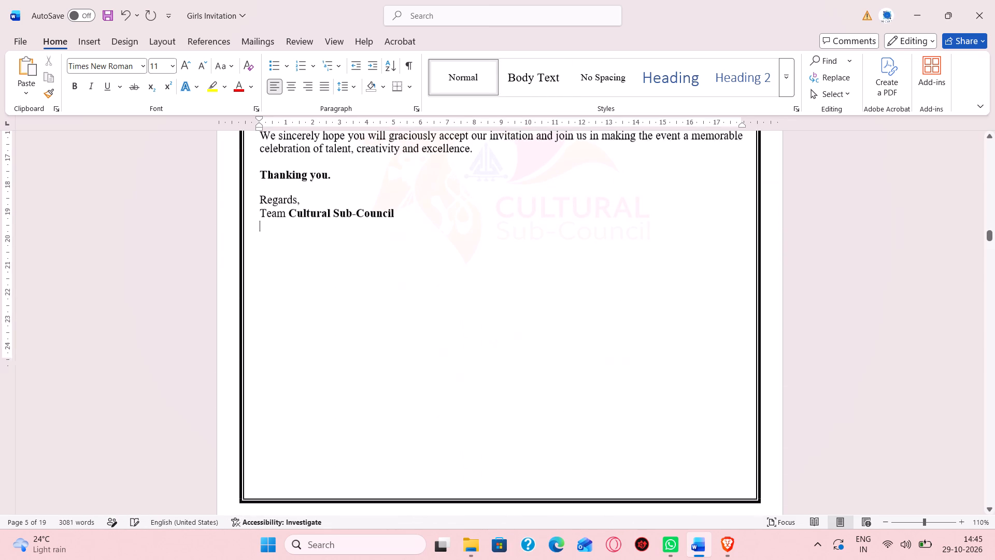
{"action": "scroll", "coordinate": [275, 336], "scroll_direction": "down", "scroll_amount": 3}
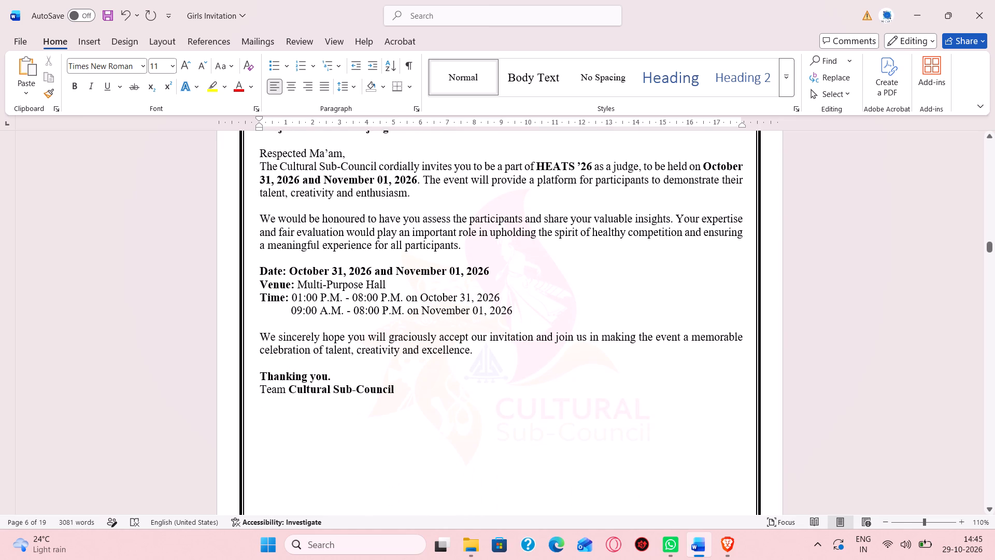
{"action": "left_click_drag", "start_coordinate": [401, 390], "coordinate": [276, 392]}
{"action": "key", "text": "BackSpace"}
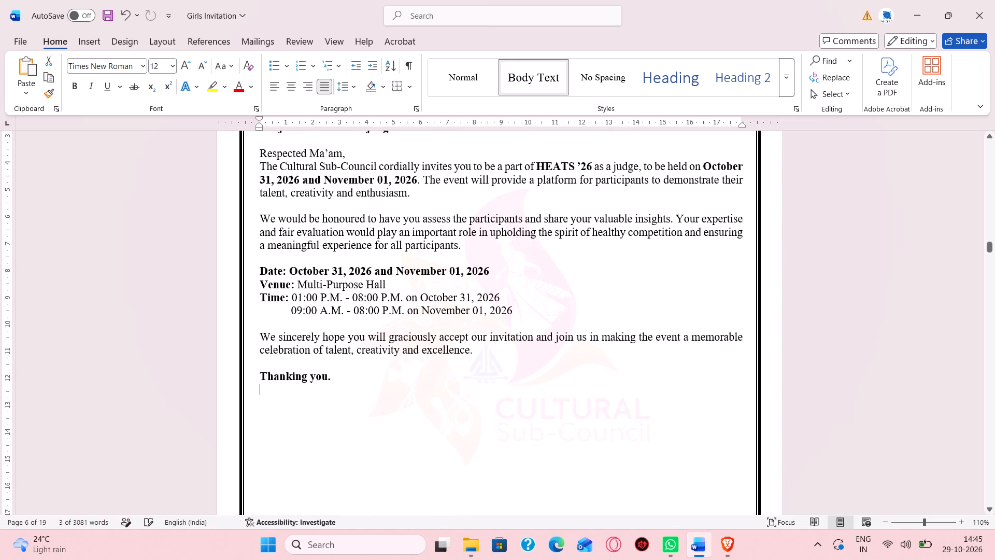
{"action": "key", "text": "Return"}
{"action": "key", "text": "ctrl+v"}
In the page 7 letter, replace the team line under "Thanking you." with a blank line and the copied "Regards," closing.
{"action": "scroll", "coordinate": [276, 392], "scroll_direction": "down", "scroll_amount": 5}
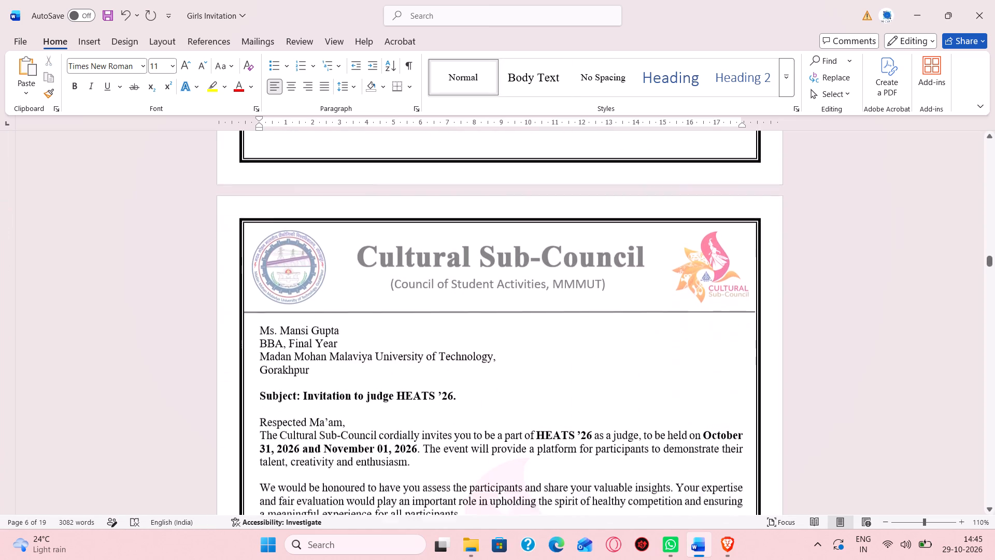
{"action": "scroll", "coordinate": [276, 392], "scroll_direction": "down", "scroll_amount": 3}
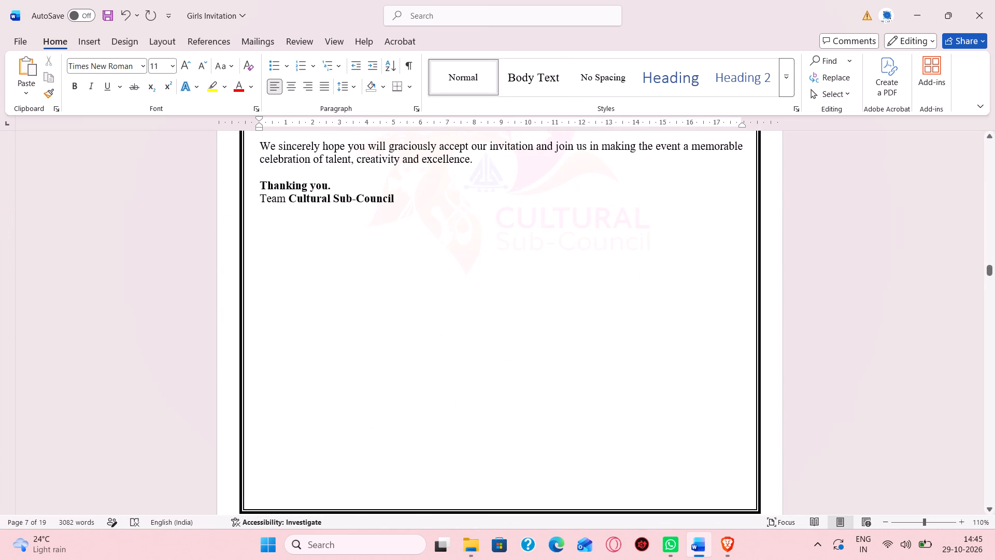
{"action": "left_click_drag", "start_coordinate": [394, 201], "coordinate": [281, 202]}
{"action": "key", "text": "BackSpace"}
{"action": "key", "text": "Return"}
{"action": "key", "text": "ctrl+v"}
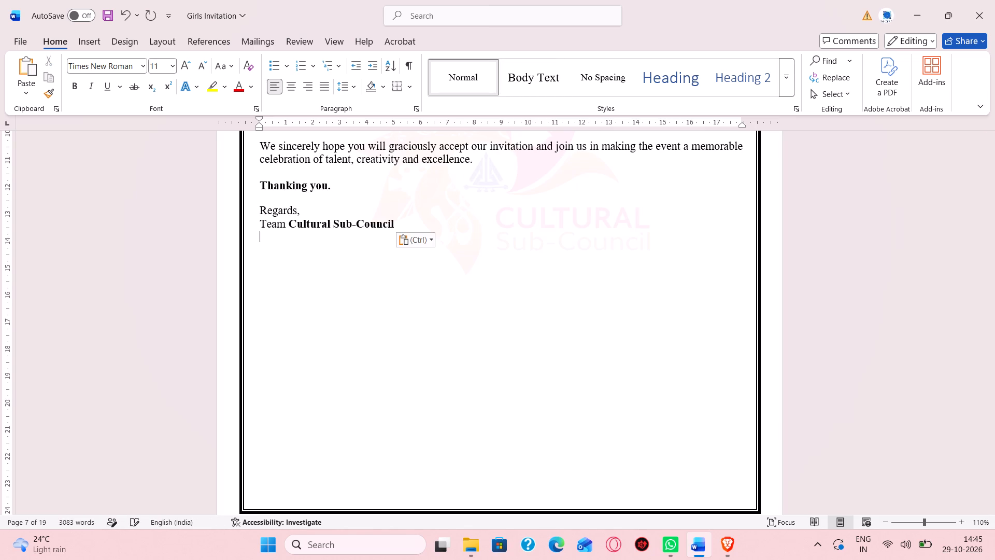
Replace the team line ending the page 8 letter with a blank line and the copied "Regards, Team Cultural Sub-Council" closing.
{"action": "scroll", "coordinate": [281, 202], "scroll_direction": "down", "scroll_amount": 3}
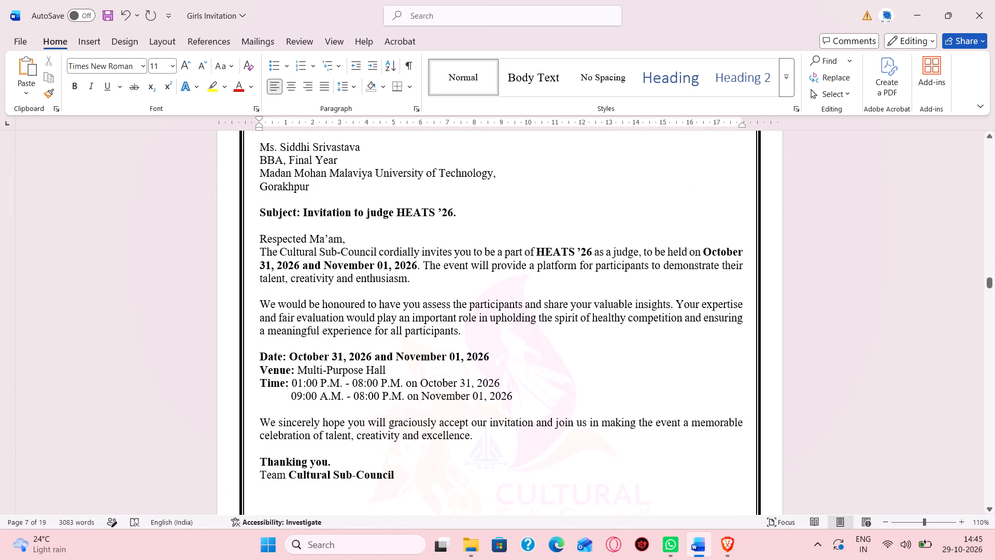
{"action": "left_click_drag", "start_coordinate": [406, 476], "coordinate": [281, 471]}
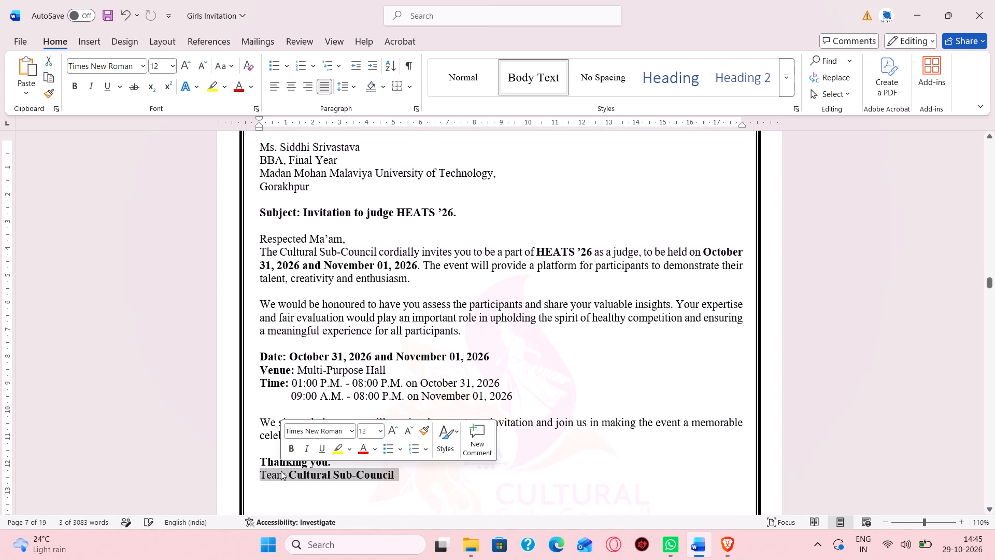
{"action": "key", "text": "BackSpace"}
{"action": "key", "text": "Return"}
{"action": "key", "text": "ctrl+v"}
On page 9, replace the "Team Cultural Sub-Council" line with a blank line followed by the copied "Regards," closing.
{"action": "scroll", "coordinate": [281, 471], "scroll_direction": "down", "scroll_amount": 2}
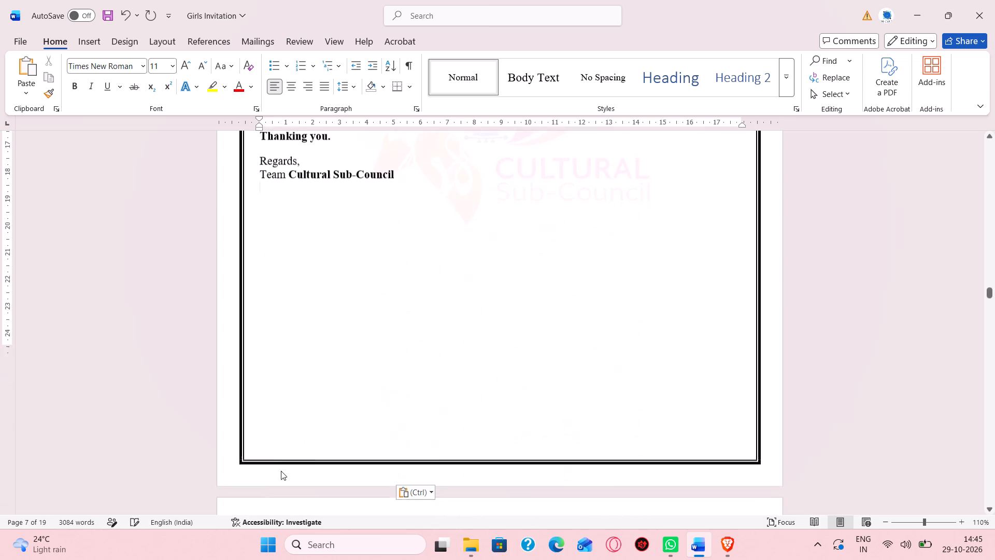
{"action": "scroll", "coordinate": [281, 471], "scroll_direction": "down", "scroll_amount": 5}
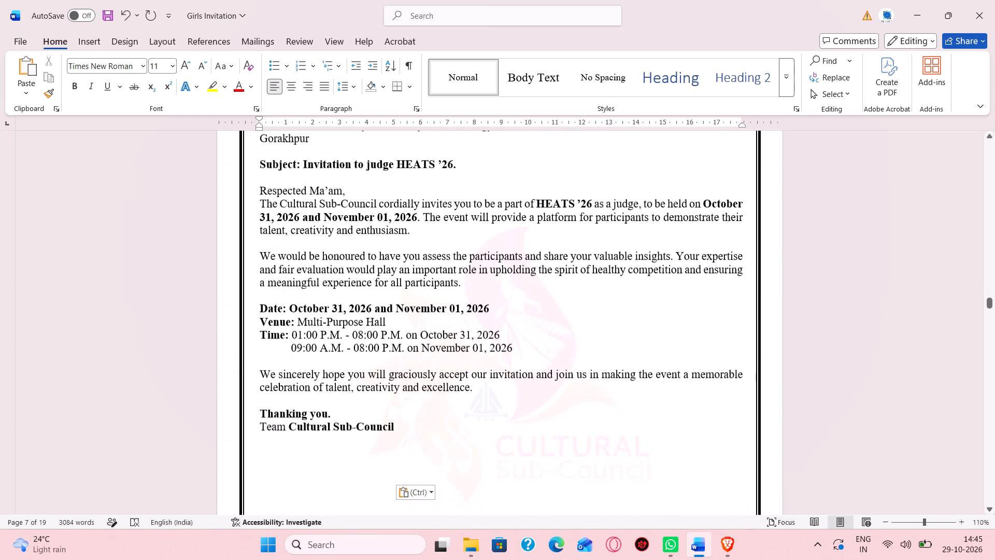
{"action": "left_click_drag", "start_coordinate": [400, 423], "coordinate": [281, 425]}
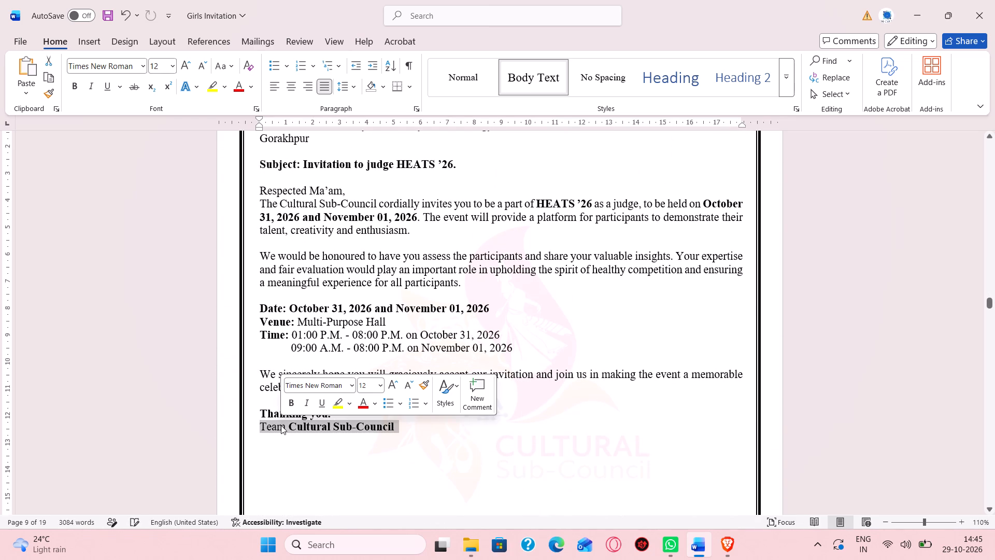
{"action": "key", "text": "BackSpace"}
{"action": "key", "text": "Return"}
{"action": "key", "text": "ctrl+v"}
Replace the team line under "Thanking you." on page 10 with a blank line and the copied "Regards, Team Cultural Sub-Council" closing.
{"action": "scroll", "coordinate": [281, 425], "scroll_direction": "down", "scroll_amount": 1}
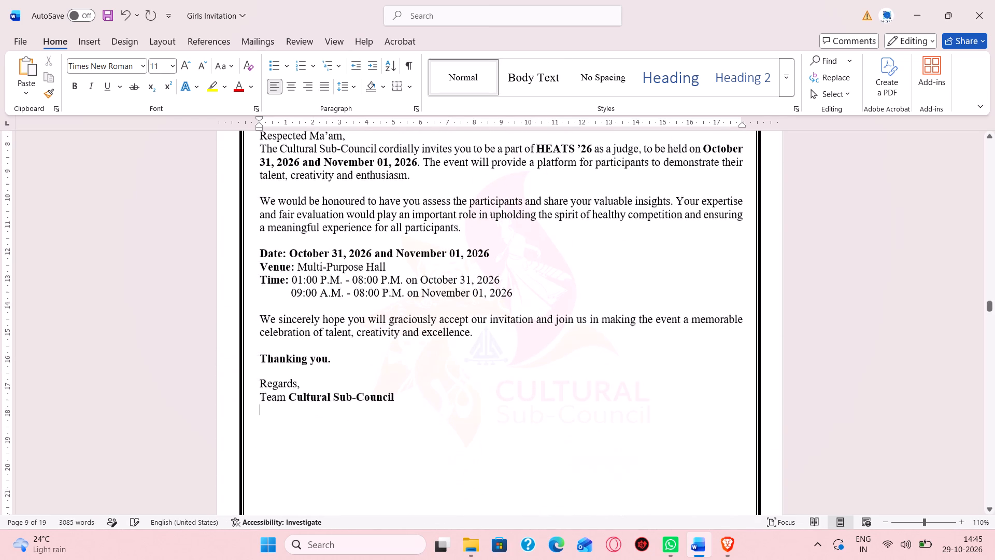
{"action": "scroll", "coordinate": [281, 425], "scroll_direction": "down", "scroll_amount": 6}
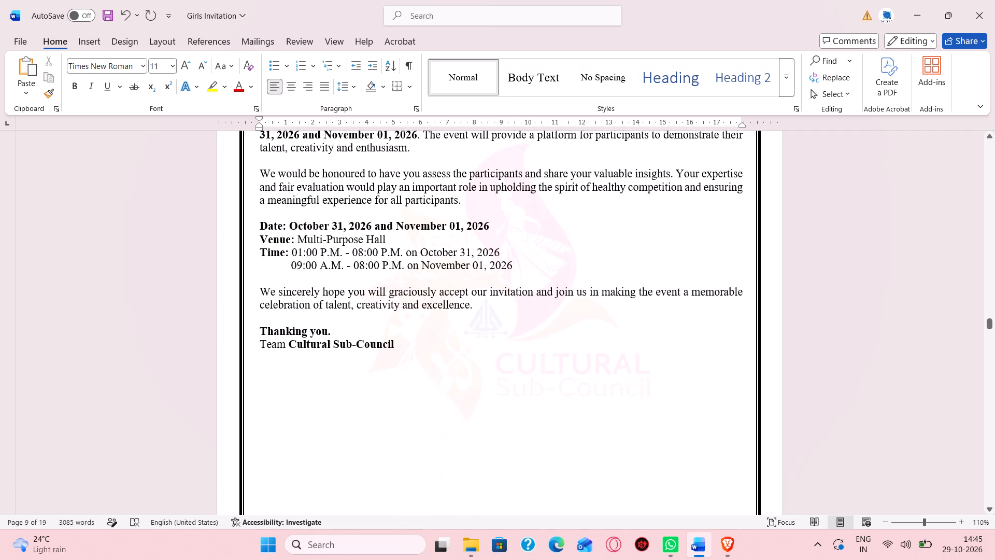
{"action": "left_click_drag", "start_coordinate": [407, 346], "coordinate": [283, 348]}
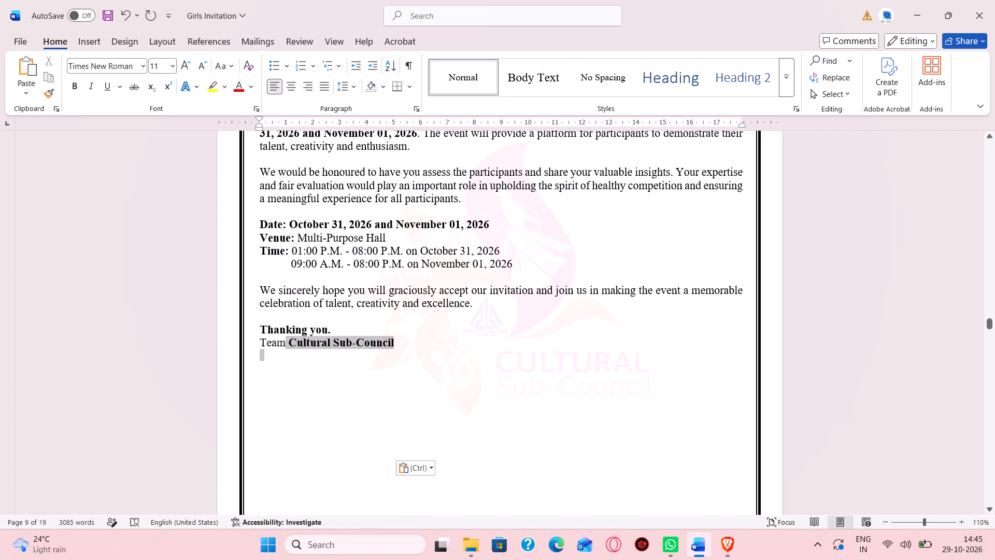
{"action": "left_click_drag", "start_coordinate": [283, 348], "coordinate": [273, 344]}
{"action": "key", "text": "BackSpace"}
{"action": "key", "text": "Return"}
{"action": "key", "text": "ctrl+v"}
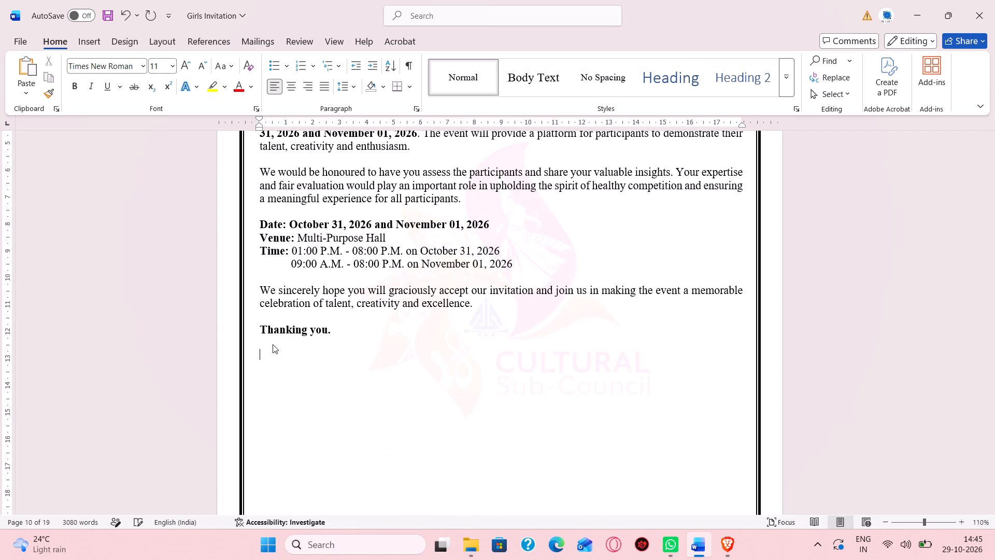
In the page 11 letter, replace the "Team Cultural Sub-Council" line with a blank line and the copied "Regards," closing.
{"action": "scroll", "coordinate": [273, 344], "scroll_direction": "down", "scroll_amount": 6}
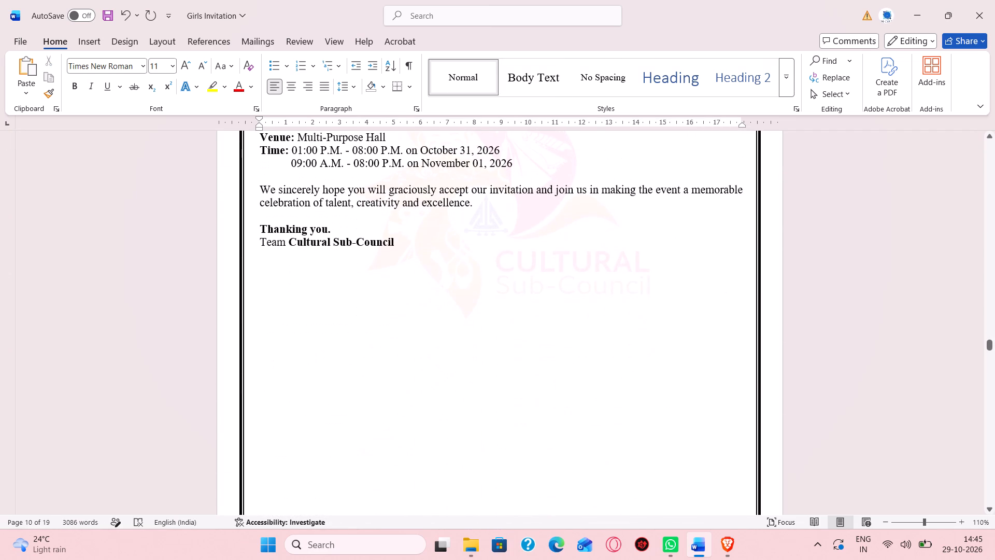
{"action": "left_click_drag", "start_coordinate": [404, 243], "coordinate": [279, 242]}
{"action": "key", "text": "BackSpace"}
{"action": "key", "text": "Return"}
{"action": "key", "text": "ctrl+v"}
Replace the team line under "Thanking you." on page 12 with a blank line and the copied "Regards, Team Cultural Sub-Council" closing.
{"action": "scroll", "coordinate": [279, 242], "scroll_direction": "down", "scroll_amount": 3}
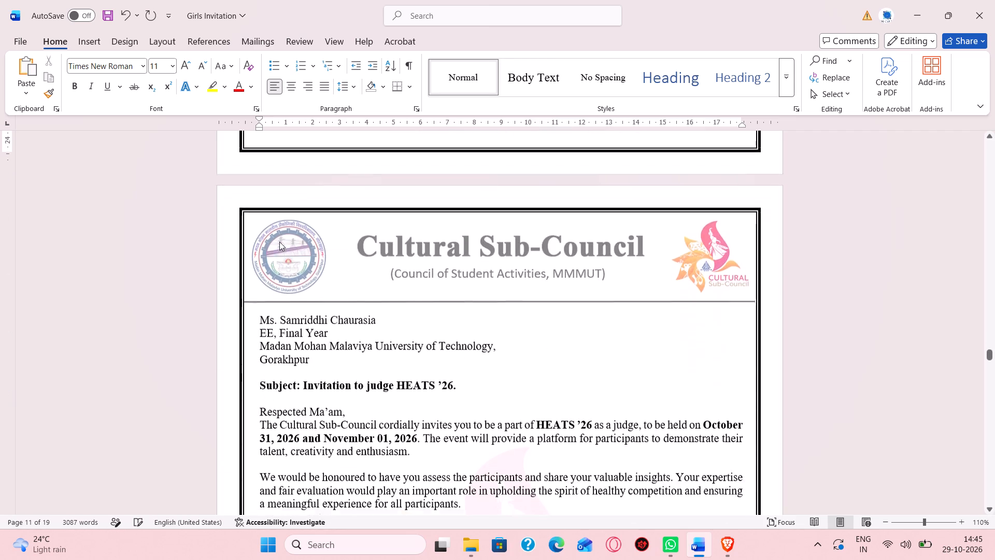
{"action": "scroll", "coordinate": [279, 242], "scroll_direction": "down", "scroll_amount": 3}
{"action": "left_click_drag", "start_coordinate": [408, 424], "coordinate": [269, 425]}
{"action": "key", "text": "BackSpace"}
{"action": "key", "text": "Return"}
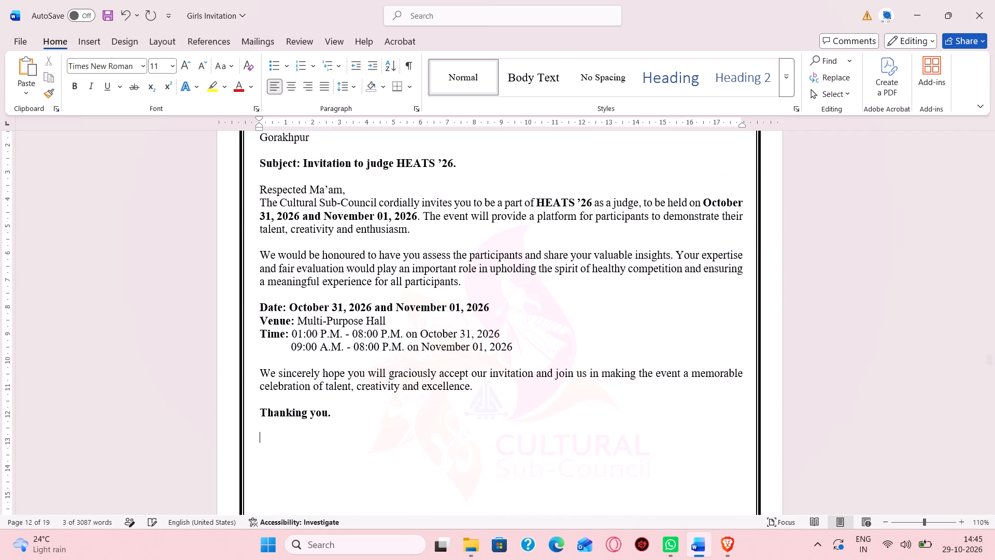
{"action": "key", "text": "ctrl+v"}
On page 13, replace the "Team Cultural Sub-Council" line with a blank line followed by the copied "Regards," closing.
{"action": "scroll", "coordinate": [269, 425], "scroll_direction": "down", "scroll_amount": 6}
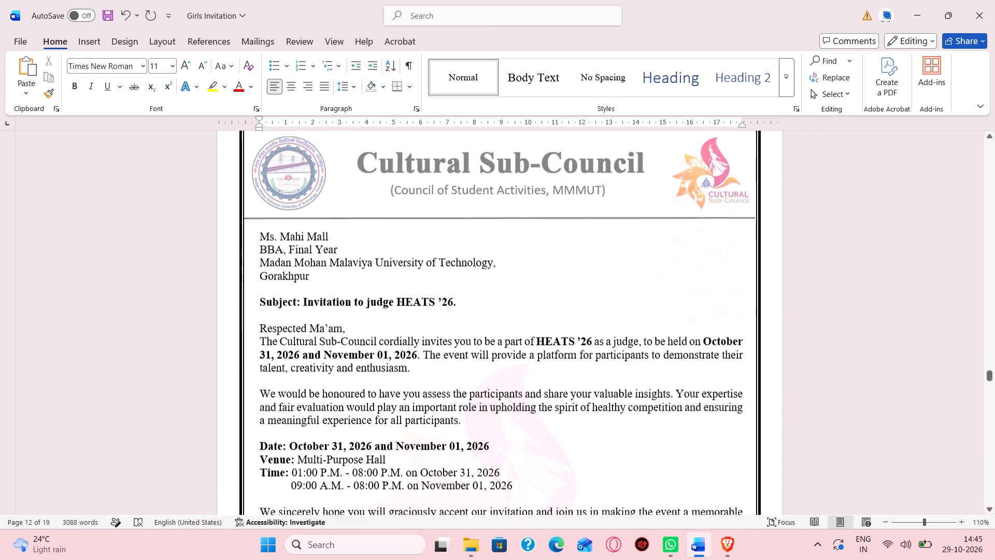
{"action": "scroll", "coordinate": [269, 425], "scroll_direction": "down", "scroll_amount": 2}
{"action": "left_click_drag", "start_coordinate": [411, 382], "coordinate": [290, 382]}
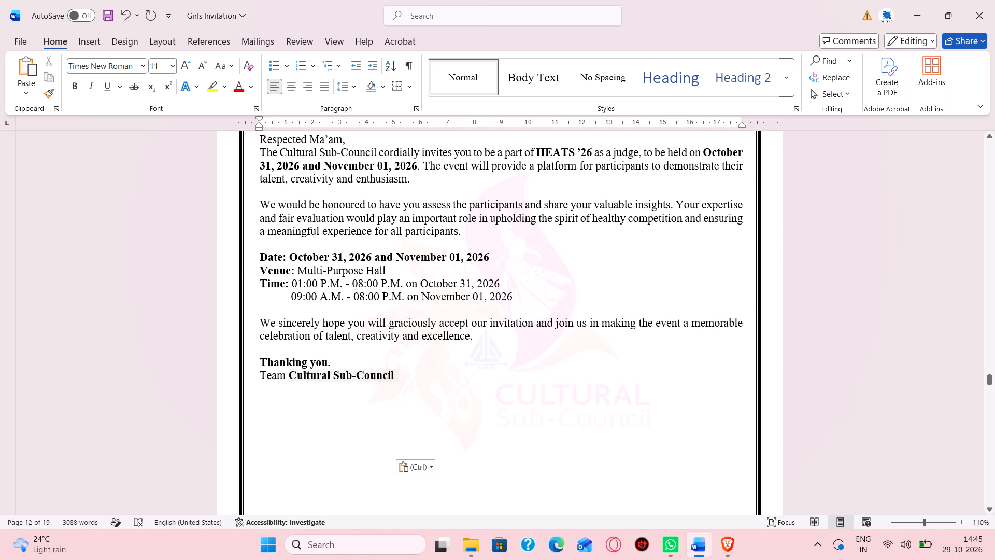
{"action": "left_click_drag", "start_coordinate": [290, 382], "coordinate": [261, 377]}
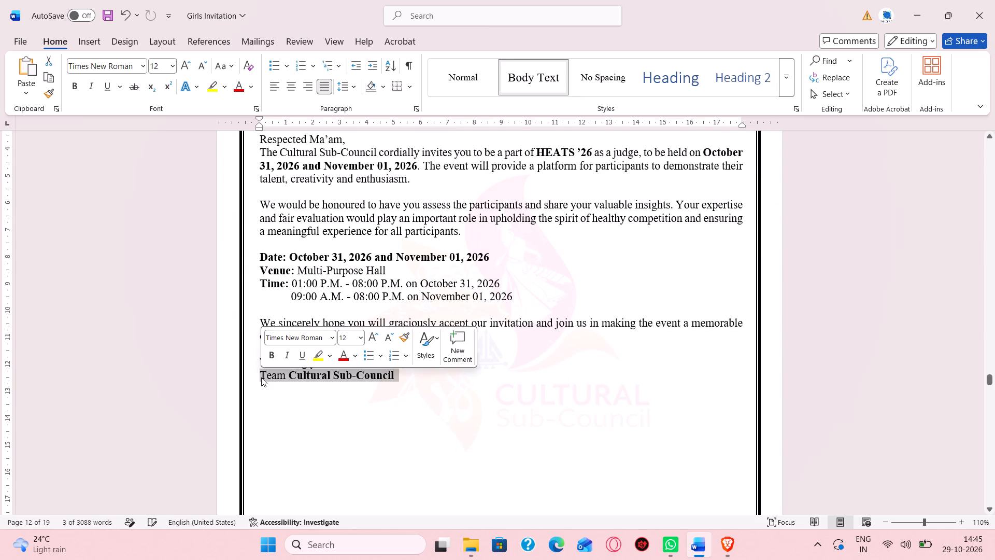
{"action": "key", "text": "BackSpace"}
{"action": "key", "text": "Return"}
{"action": "key", "text": "ctrl+v"}
Replace page 14's "Team Cultural Sub-Council" line with a blank line and the copied closing that begins "Regards,".
{"action": "scroll", "coordinate": [261, 377], "scroll_direction": "up", "scroll_amount": 2}
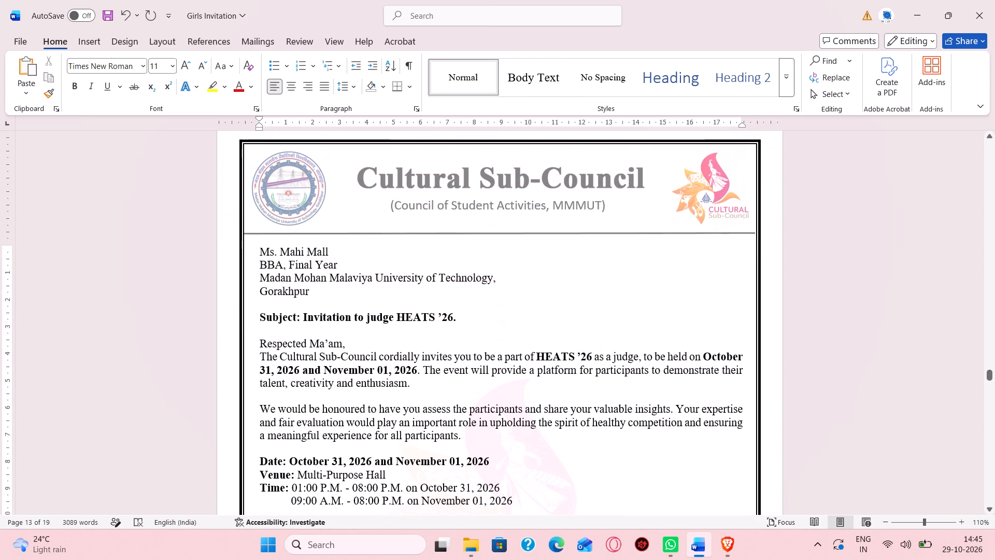
{"action": "scroll", "coordinate": [261, 377], "scroll_direction": "down", "scroll_amount": 7}
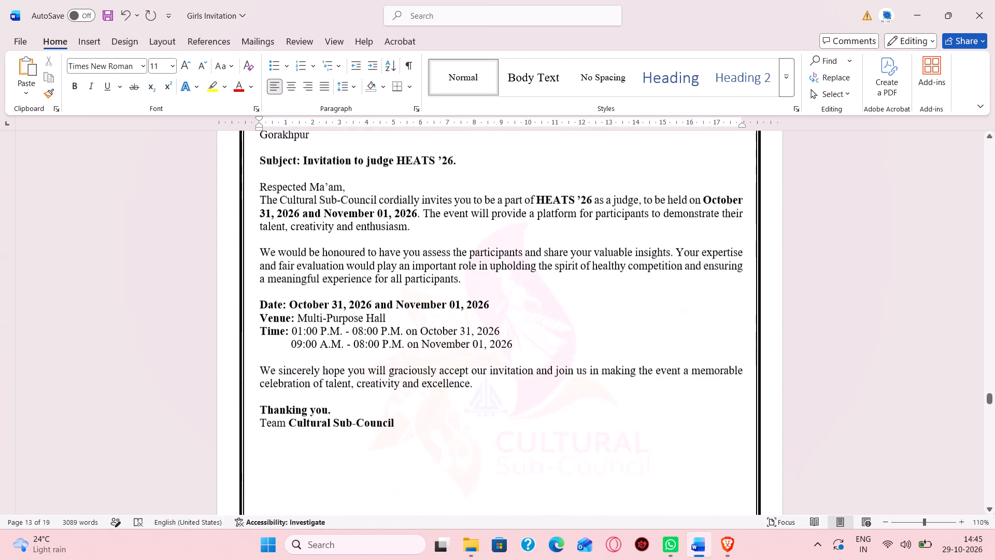
{"action": "scroll", "coordinate": [261, 377], "scroll_direction": "down", "scroll_amount": 1}
{"action": "left_click_drag", "start_coordinate": [409, 344], "coordinate": [261, 348]}
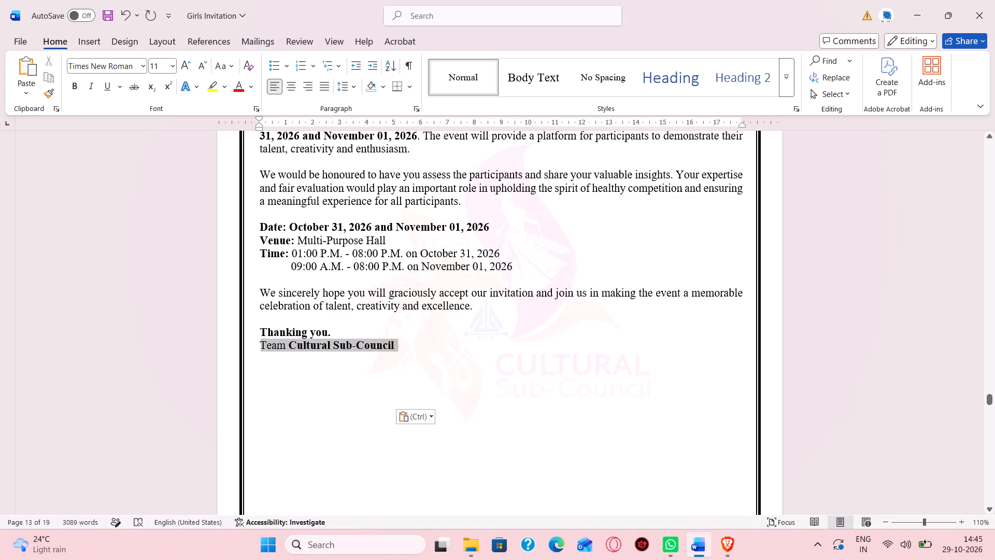
{"action": "left_click_drag", "start_coordinate": [261, 348], "coordinate": [260, 348]}
{"action": "key", "text": "BackSpace"}
{"action": "key", "text": "Return"}
{"action": "key", "text": "ctrl+v"}
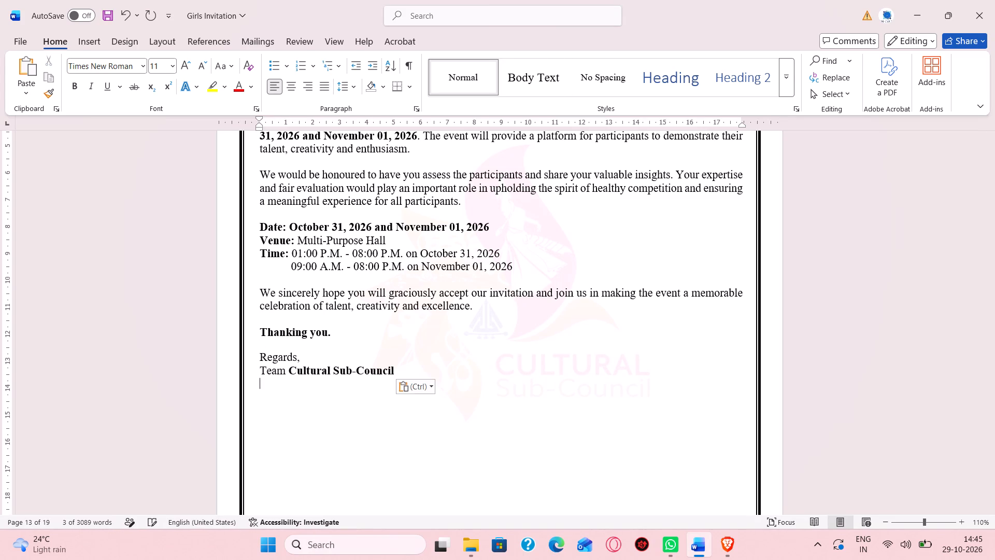
Replace the team line in the page 15 letter with a blank line and the copied "Regards, Team Cultural Sub-Council" closing.
{"action": "scroll", "coordinate": [260, 348], "scroll_direction": "down", "scroll_amount": 5}
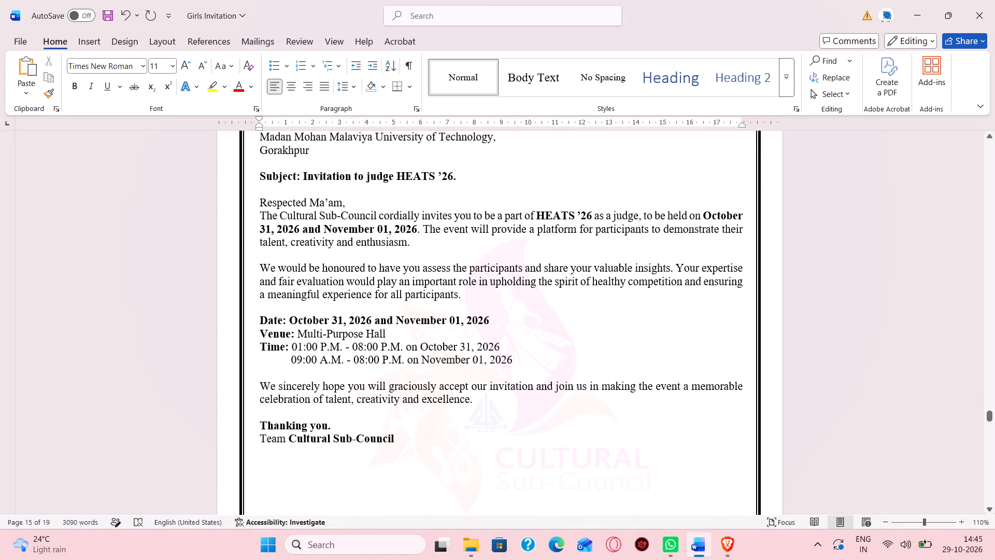
{"action": "left_click_drag", "start_coordinate": [400, 437], "coordinate": [279, 436]}
{"action": "key", "text": "BackSpace"}
{"action": "key", "text": "Return"}
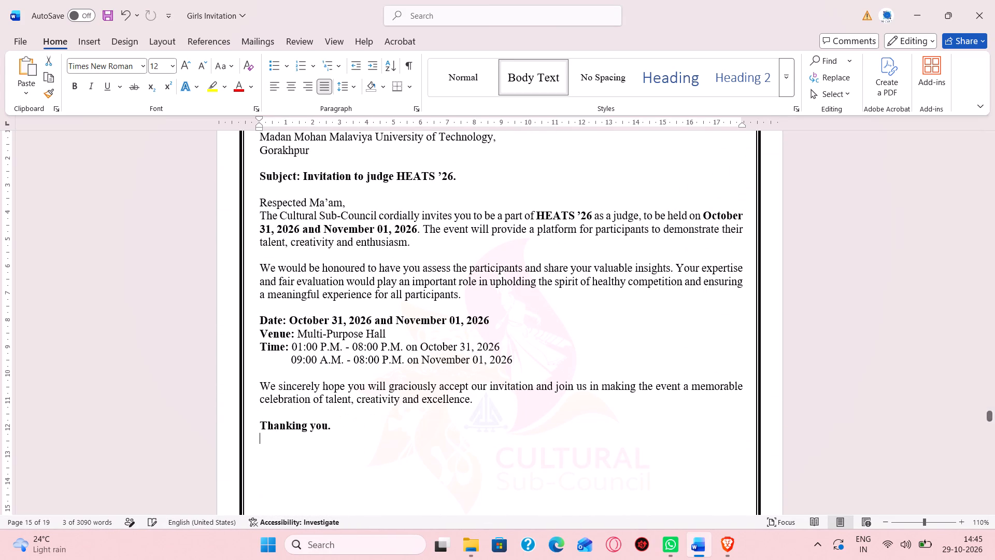
{"action": "key", "text": "ctrl+v"}
On page 16, delete the "Team Cultural Sub-Council" line and paste the copied "Regards," closing after a blank line.
{"action": "scroll", "coordinate": [279, 436], "scroll_direction": "down", "scroll_amount": 3}
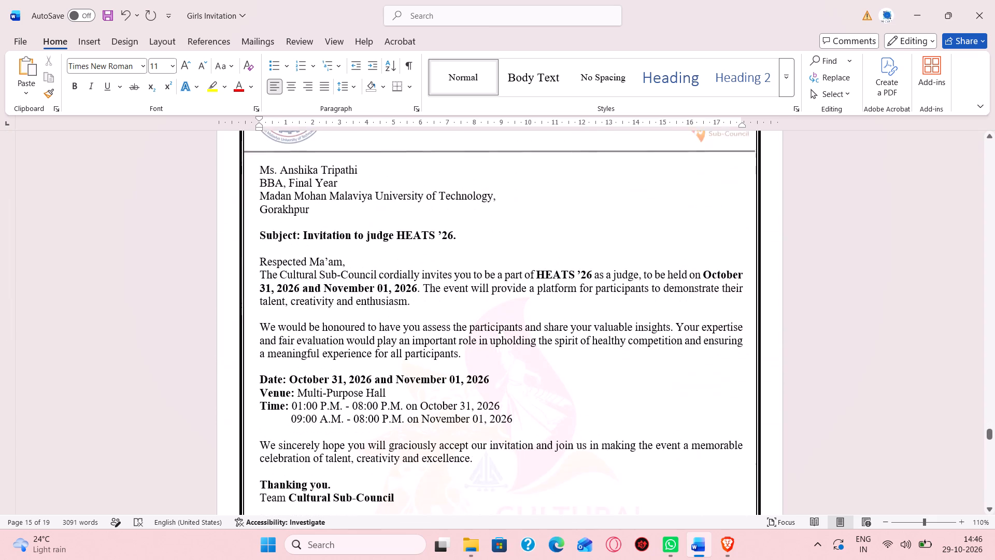
{"action": "scroll", "coordinate": [279, 436], "scroll_direction": "down", "scroll_amount": 1}
{"action": "left_click_drag", "start_coordinate": [407, 491], "coordinate": [285, 489]}
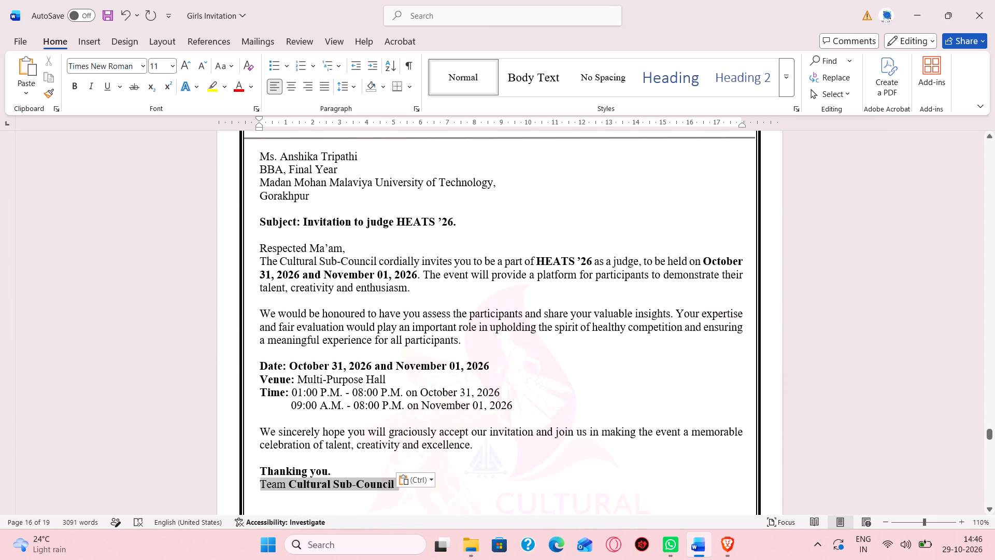
{"action": "left_click_drag", "start_coordinate": [285, 489], "coordinate": [280, 490]}
{"action": "key", "text": "BackSpace"}
{"action": "key", "text": "Return"}
{"action": "key", "text": "ctrl+v"}
Replace the team line below "Thanking you." on page 17 with a blank line and the copied "Regards," closing.
{"action": "scroll", "coordinate": [280, 490], "scroll_direction": "up", "scroll_amount": 2}
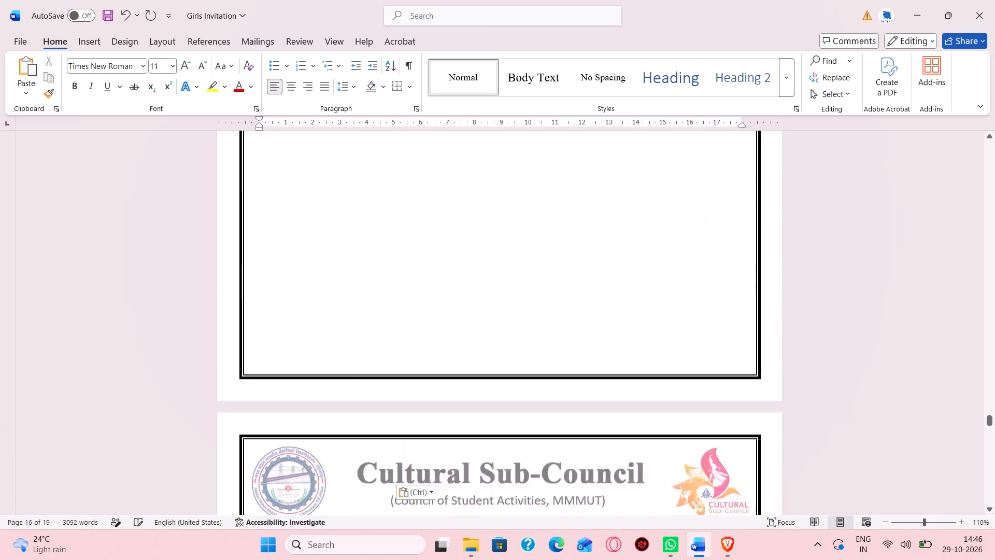
{"action": "scroll", "coordinate": [280, 490], "scroll_direction": "up", "scroll_amount": 1}
{"action": "scroll", "coordinate": [280, 490], "scroll_direction": "down", "scroll_amount": 13}
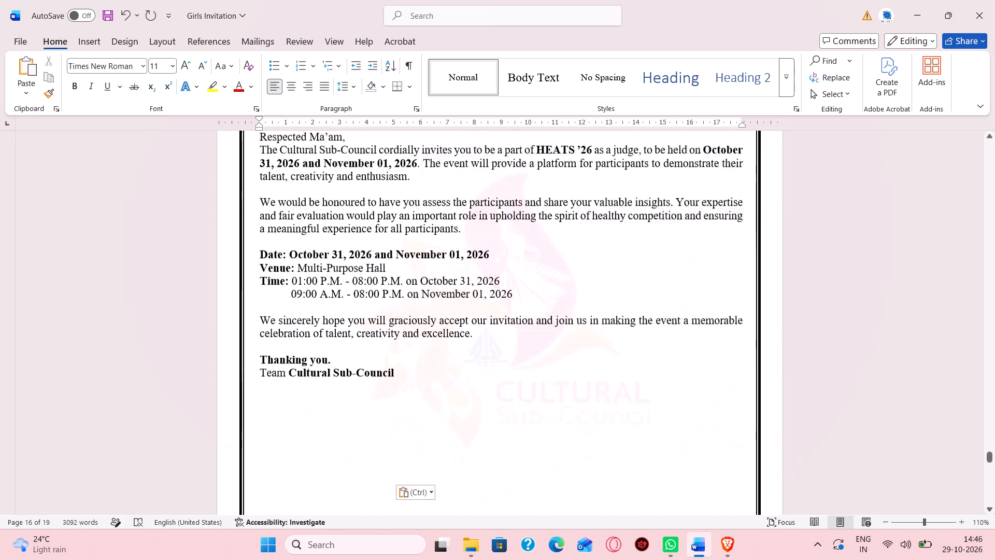
{"action": "scroll", "coordinate": [280, 490], "scroll_direction": "down", "scroll_amount": 1}
{"action": "left_click_drag", "start_coordinate": [408, 295], "coordinate": [277, 295]}
{"action": "key", "text": "BackSpace"}
{"action": "key", "text": "Return"}
{"action": "key", "text": "ctrl+v"}
In the page 18 letter, replace the "Team Cultural Sub-Council" line with a blank line and the copied "Regards," closing.
{"action": "scroll", "coordinate": [277, 295], "scroll_direction": "down", "scroll_amount": 1}
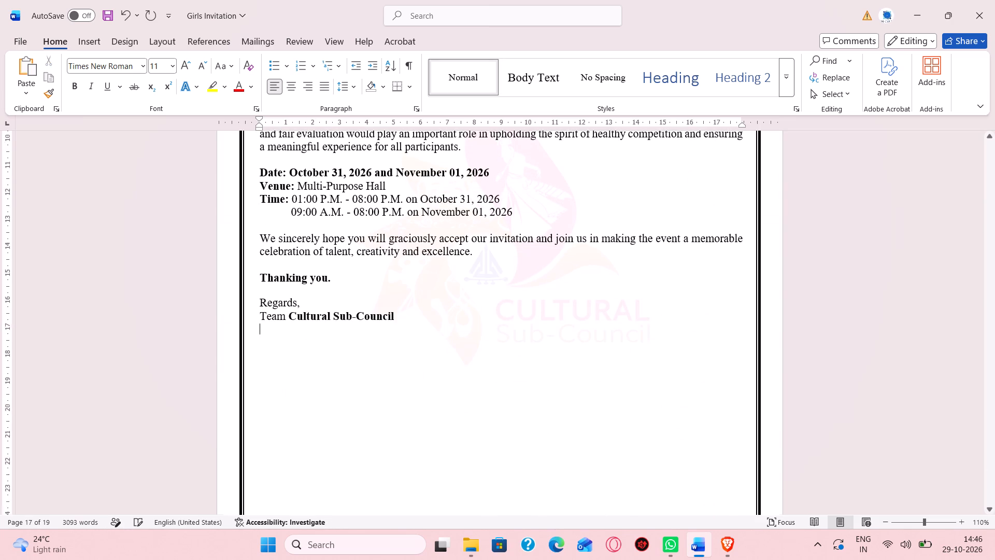
{"action": "scroll", "coordinate": [277, 295], "scroll_direction": "down", "scroll_amount": 3}
{"action": "left_click_drag", "start_coordinate": [399, 438], "coordinate": [397, 438]}
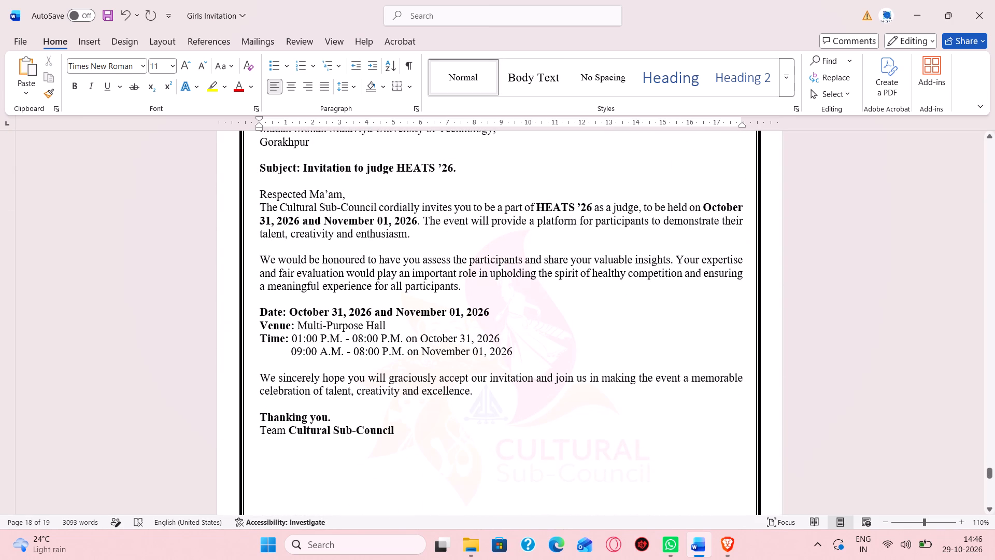
{"action": "left_click_drag", "start_coordinate": [397, 438], "coordinate": [270, 435]}
{"action": "key", "text": "BackSpace"}
{"action": "key", "text": "Return"}
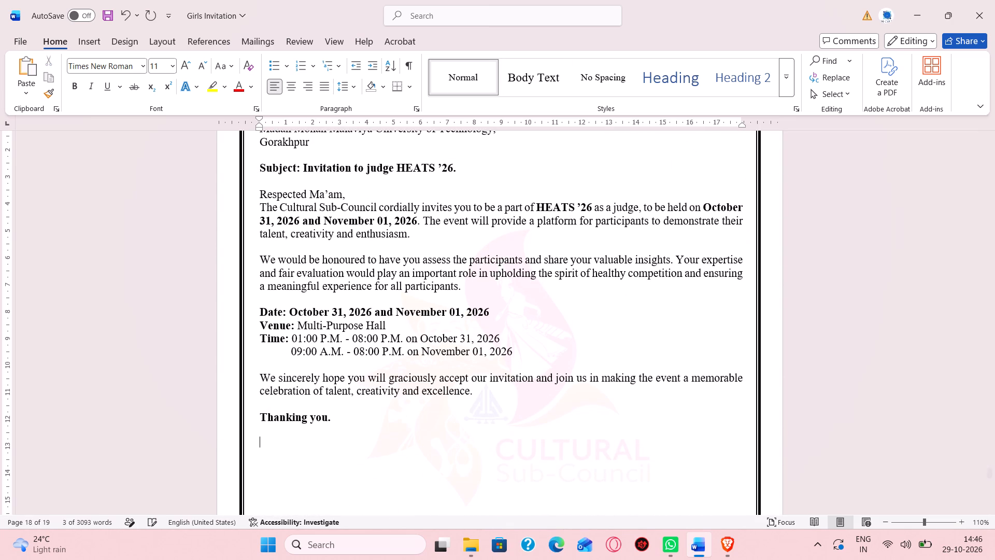
{"action": "key", "text": "ctrl+v"}
In the last letter, on page 19, replace the team line with a blank line and the copied "Regards," closing.
{"action": "scroll", "coordinate": [270, 435], "scroll_direction": "down", "scroll_amount": 6}
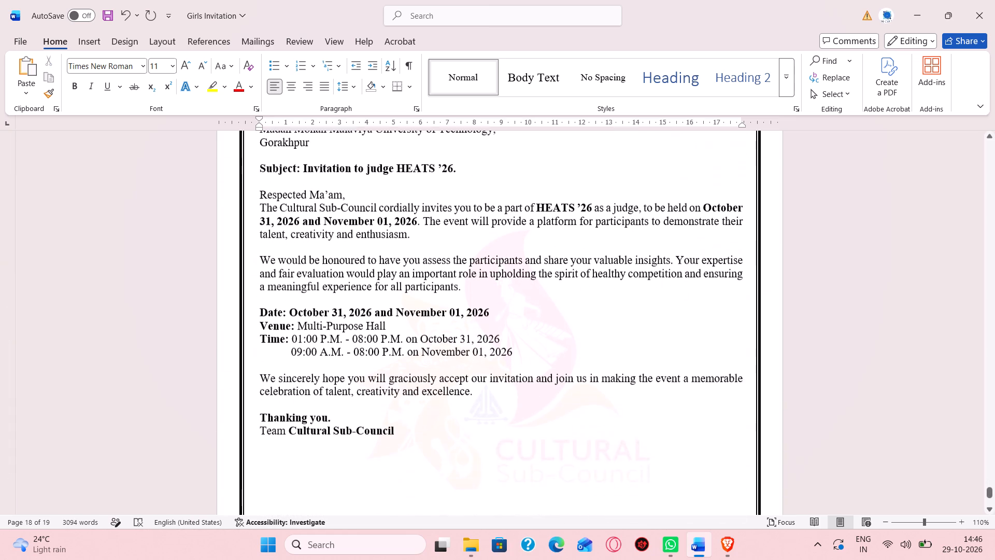
{"action": "left_click_drag", "start_coordinate": [404, 384], "coordinate": [273, 383]}
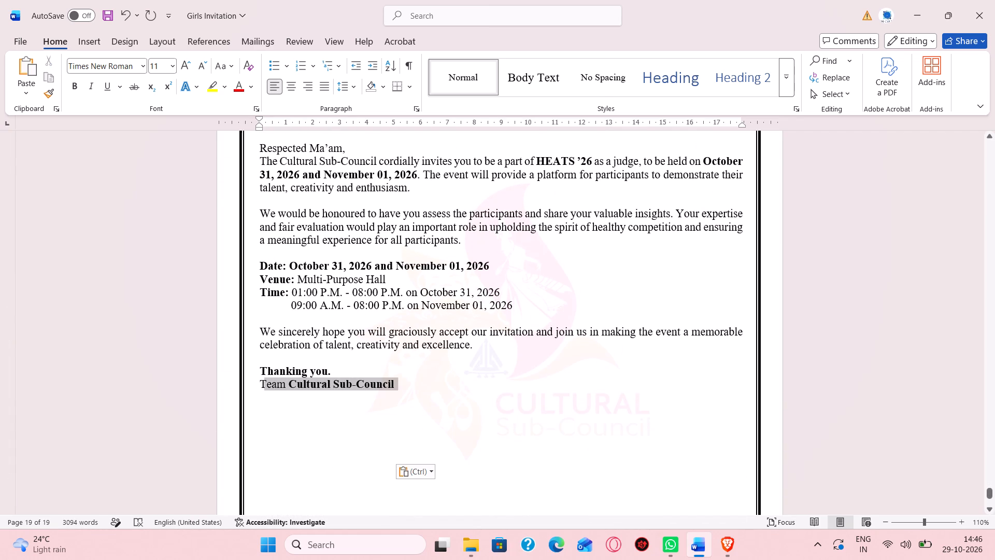
{"action": "left_click_drag", "start_coordinate": [273, 383], "coordinate": [272, 384]}
{"action": "key", "text": "BackSpace"}
{"action": "key", "text": "Return"}
{"action": "key", "text": "ctrl+v"}
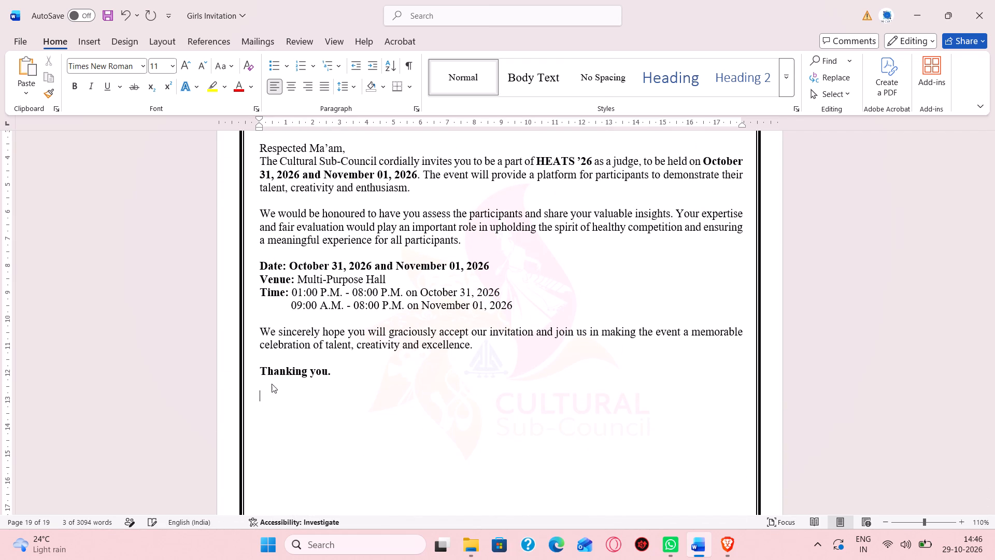
Save the corrected Girls Invitation document.
{"action": "scroll", "coordinate": [272, 384], "scroll_direction": "down", "scroll_amount": 5}
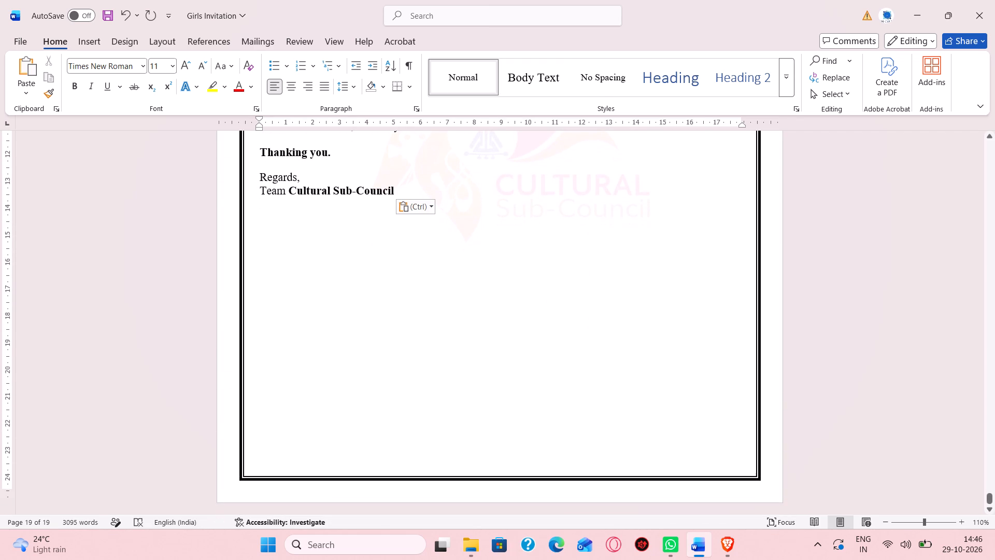
{"action": "key", "text": "ctrl+s"}
Print all pages with Microsoft Print to PDF as "Girls Invitation.pdf" on the Desktop, overwriting the existing file.
{"action": "key", "text": "ctrl+p"}
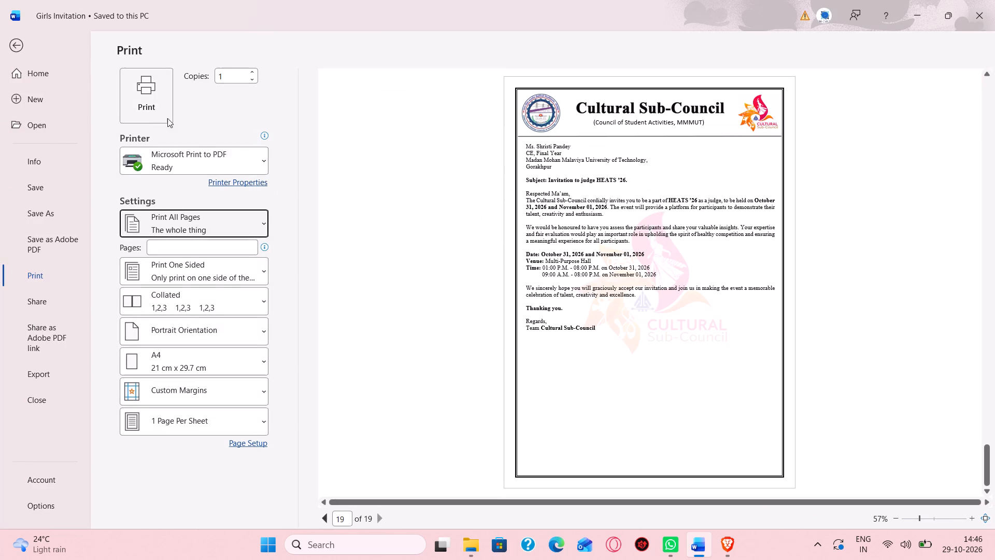
{"action": "left_click", "coordinate": [158, 114]}
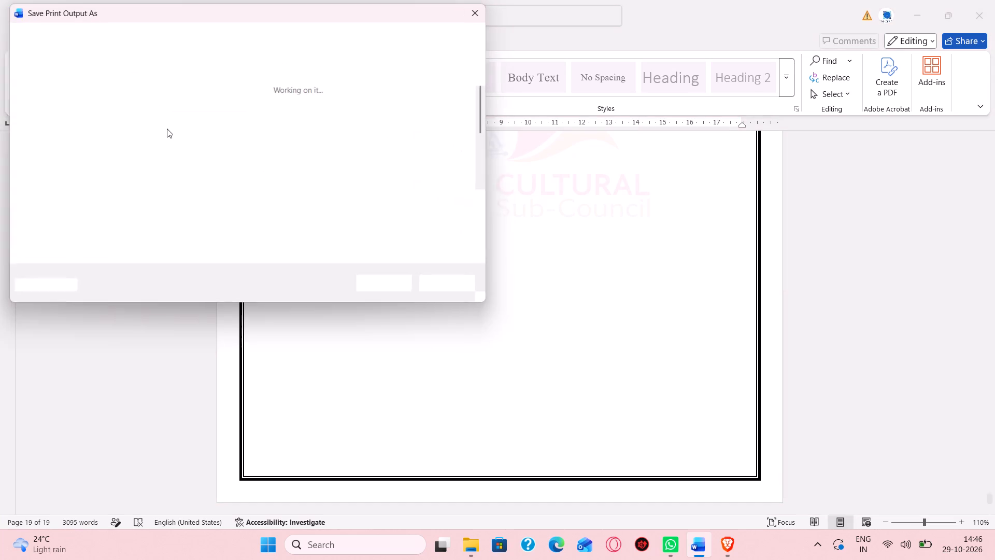
{"action": "key", "text": "g"}
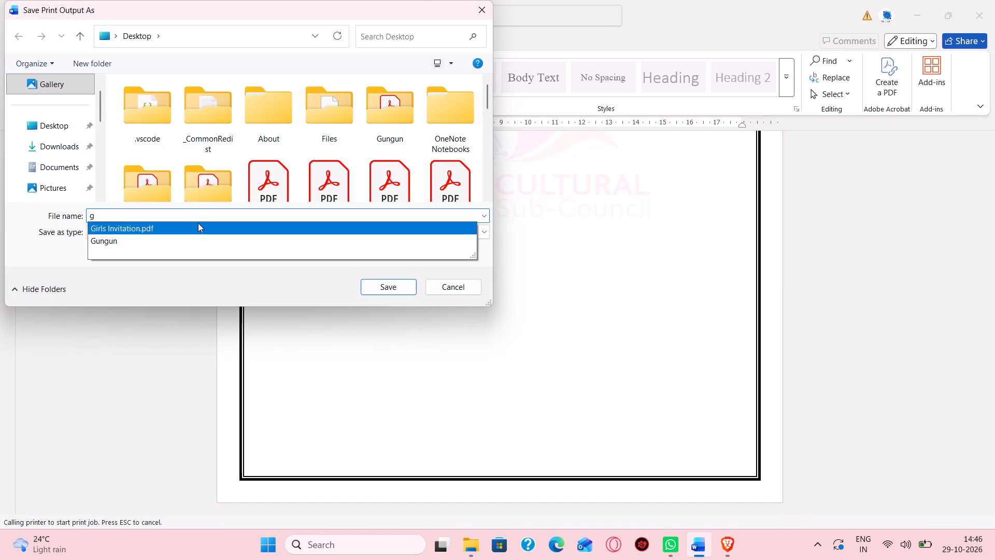
{"action": "key", "text": "Down"}
{"action": "key", "text": "Up"}
{"action": "key", "text": "Return"}
{"action": "key", "text": "Left"}
{"action": "key", "text": "Return"}
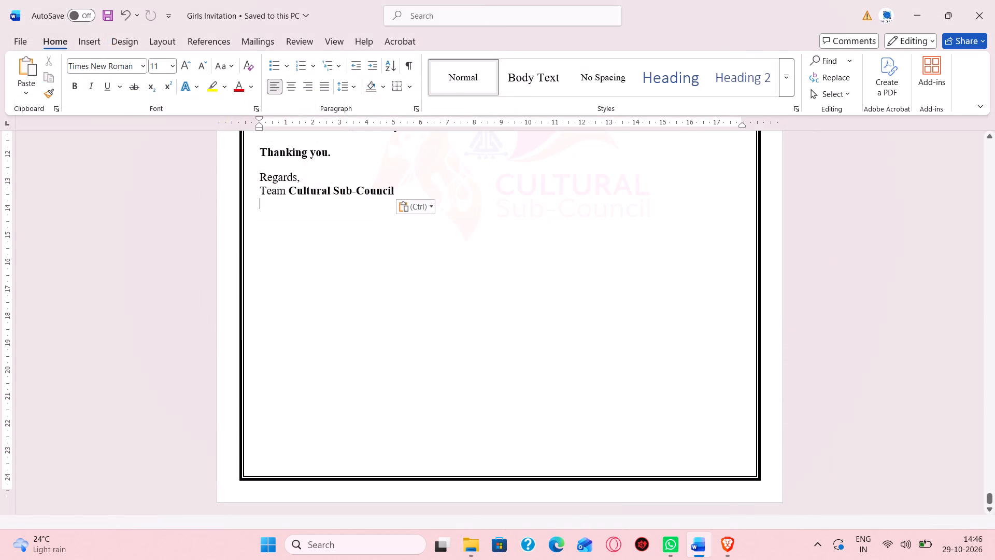
Switch to File Explorer, search Downloads for "boys" and open the Boys Invitation Word document.
{"action": "key", "text": "super+1"}
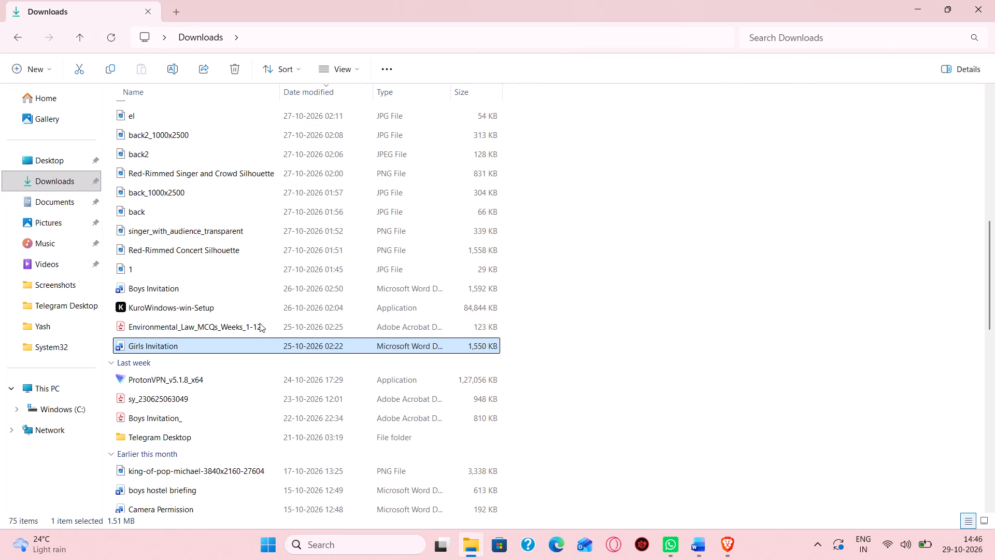
{"action": "scroll", "coordinate": [273, 416], "scroll_direction": "down", "scroll_amount": 1}
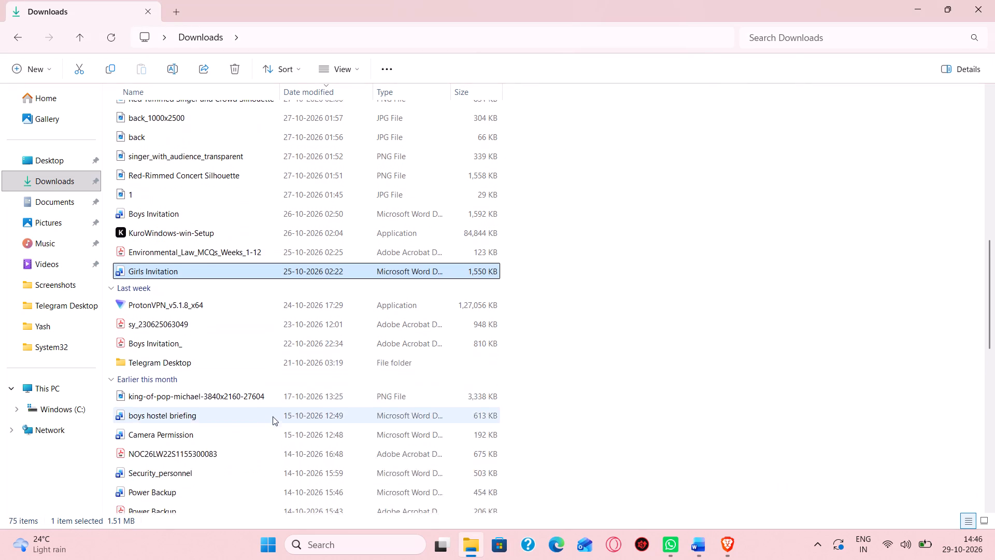
{"action": "scroll", "coordinate": [273, 416], "scroll_direction": "down", "scroll_amount": 4}
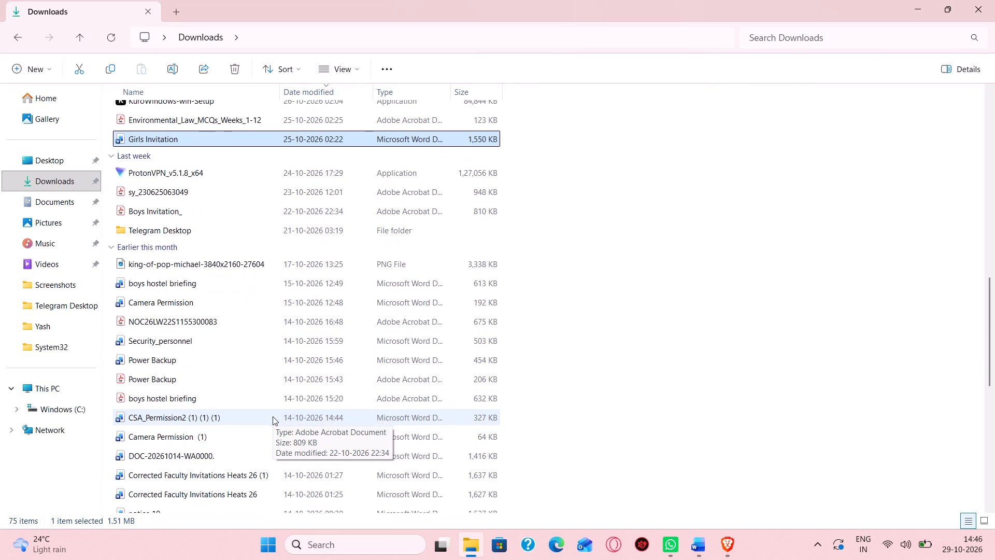
{"action": "scroll", "coordinate": [273, 416], "scroll_direction": "down", "scroll_amount": 5}
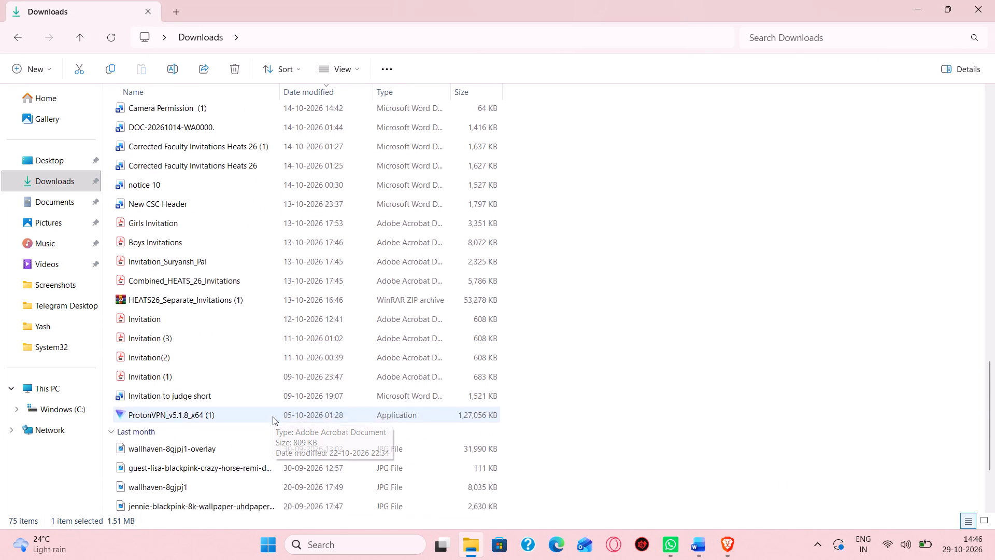
{"action": "scroll", "coordinate": [273, 416], "scroll_direction": "down", "scroll_amount": 1}
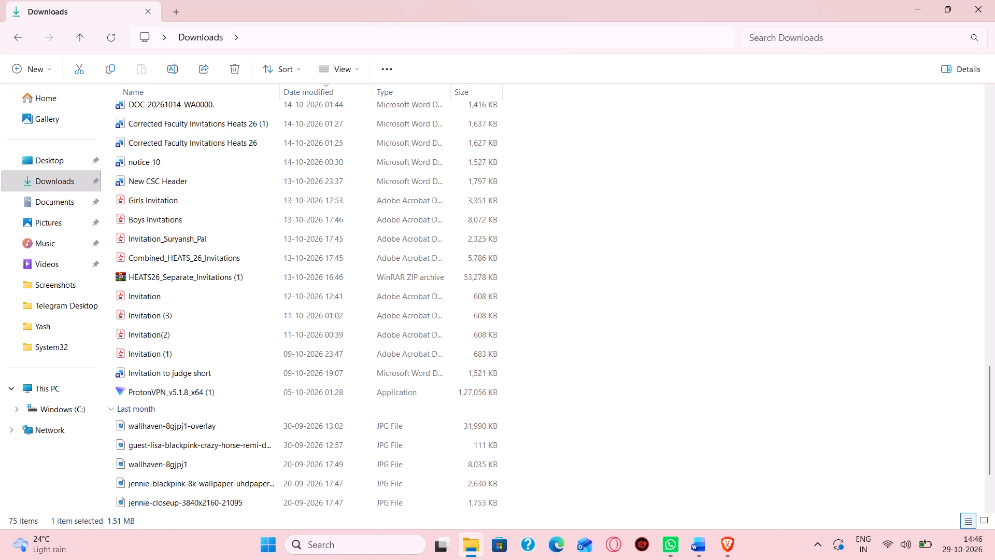
{"action": "left_click", "coordinate": [812, 43]}
{"action": "type", "text": "boys"}
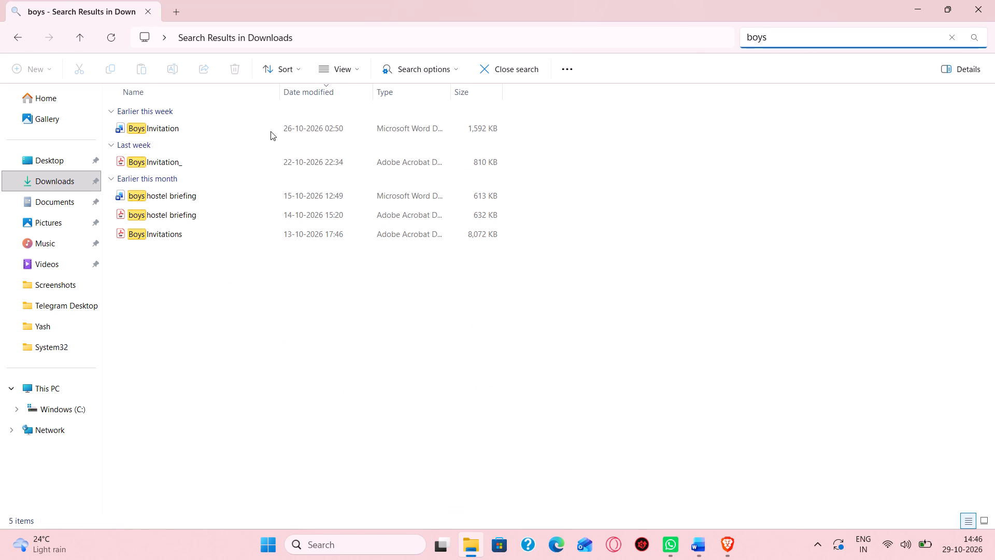
{"action": "double_click", "coordinate": [271, 131]}
Switch to the Girls Invitation document and close it.
{"action": "key", "text": "alt+Tab"}
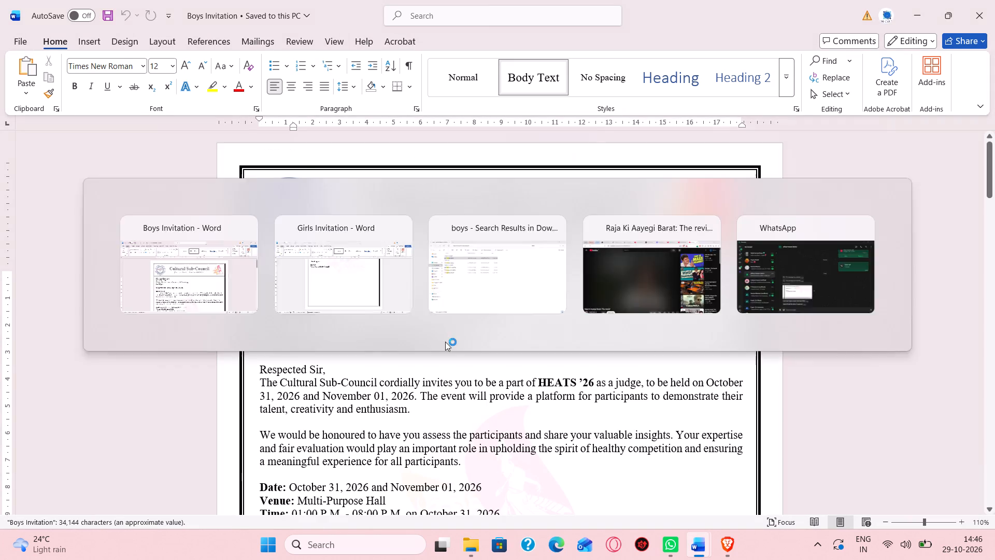
{"action": "left_click", "coordinate": [994, 0]}
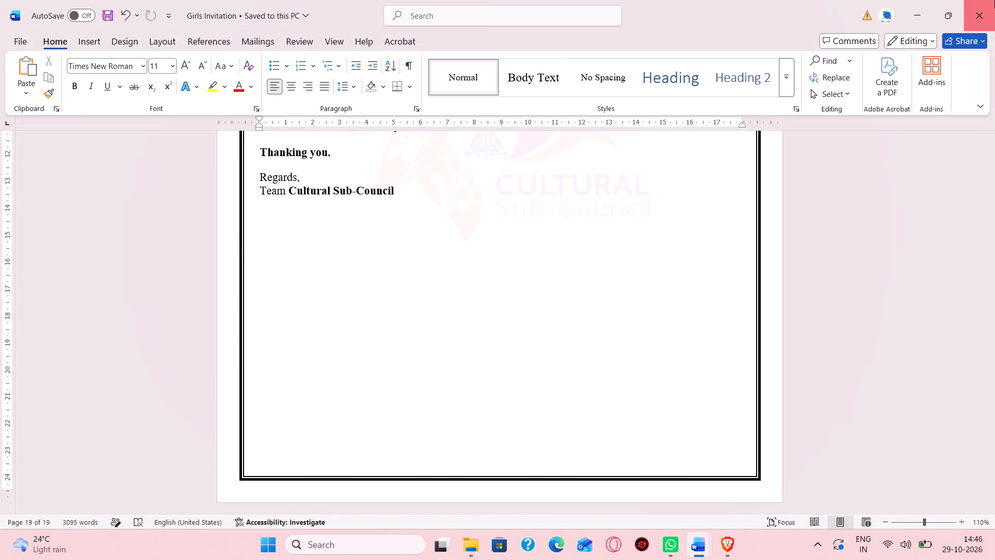
Open the Girls Invitation PDF from the desktop, check the letters' closings in the first pages, and close it.
{"action": "key", "text": "super+d"}
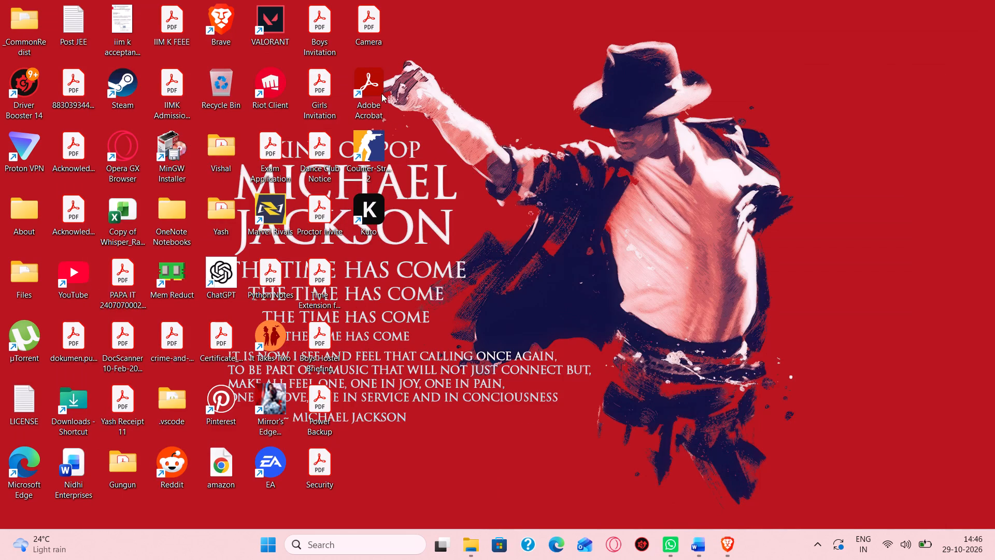
{"action": "double_click", "coordinate": [329, 102]}
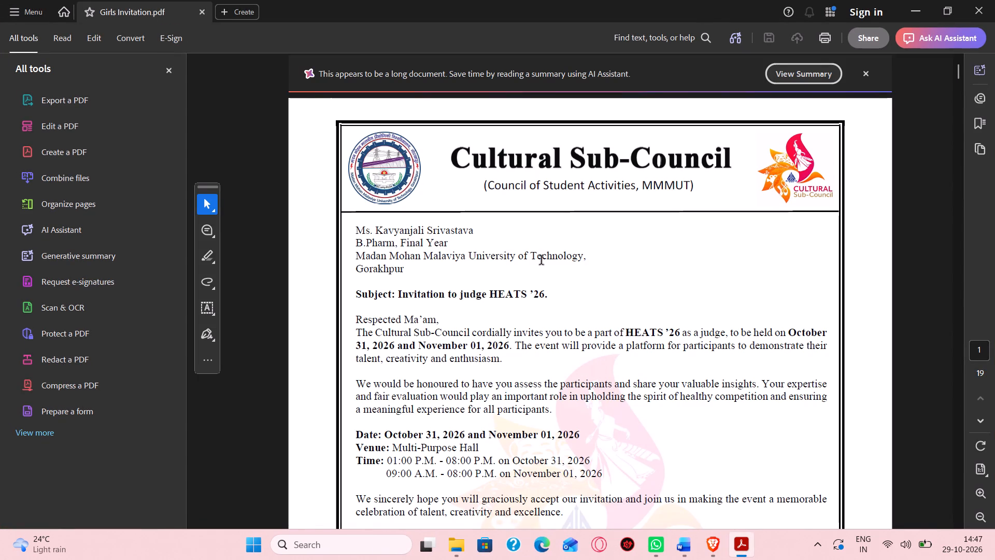
{"action": "scroll", "coordinate": [542, 261], "scroll_direction": "down", "scroll_amount": 1}
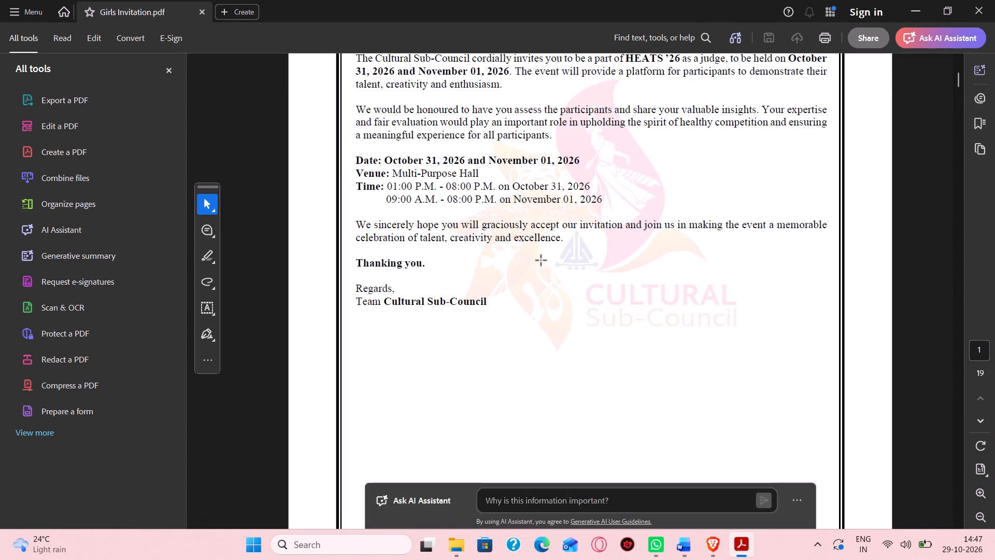
{"action": "right_click", "coordinate": [542, 261]}
{"action": "scroll", "coordinate": [542, 261], "scroll_direction": "down", "scroll_amount": 1}
{"action": "left_click", "coordinate": [744, 302]}
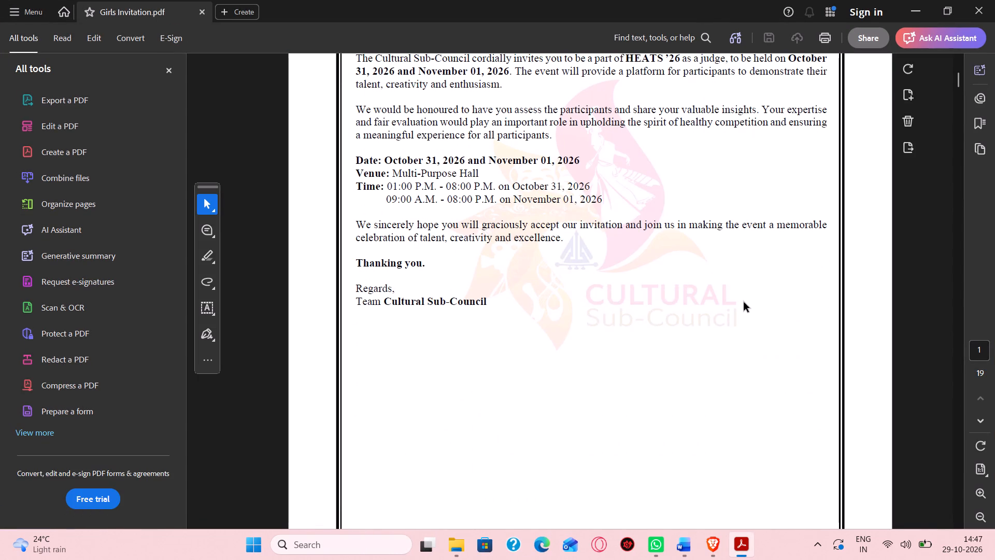
{"action": "scroll", "coordinate": [744, 302], "scroll_direction": "down", "scroll_amount": 5}
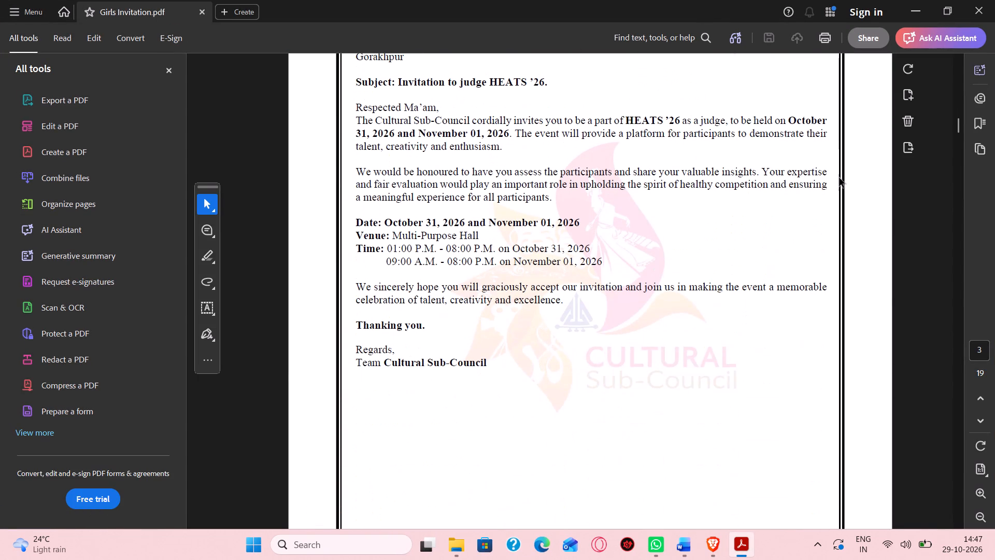
{"action": "left_click", "coordinate": [994, 0]}
Switch to the Boys Invitation document and replace the page 1 letter's "Team Cultural Sub-Council" line with a blank line and the copied "Regards," closing.
{"action": "key", "text": "alt+Tab"}
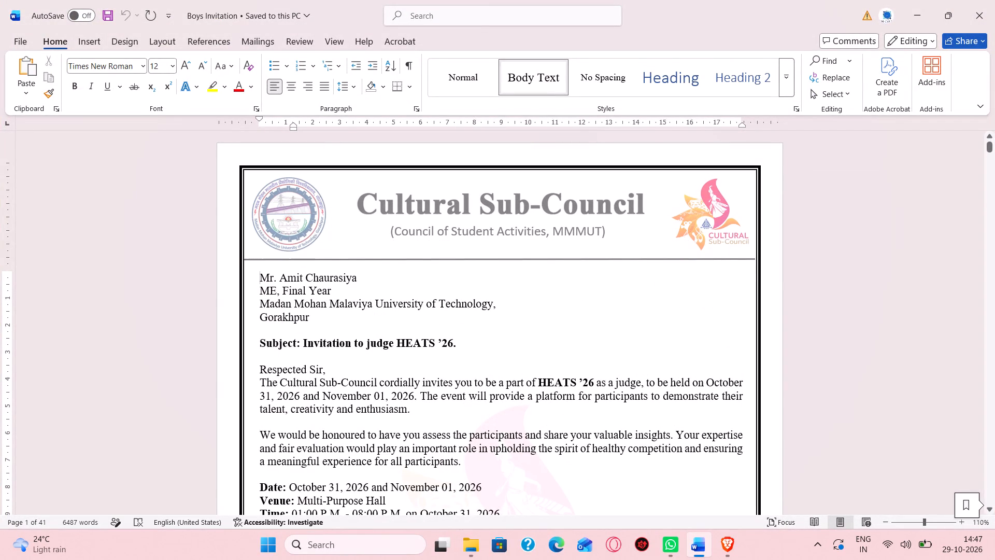
{"action": "scroll", "coordinate": [549, 324], "scroll_direction": "down", "scroll_amount": 1}
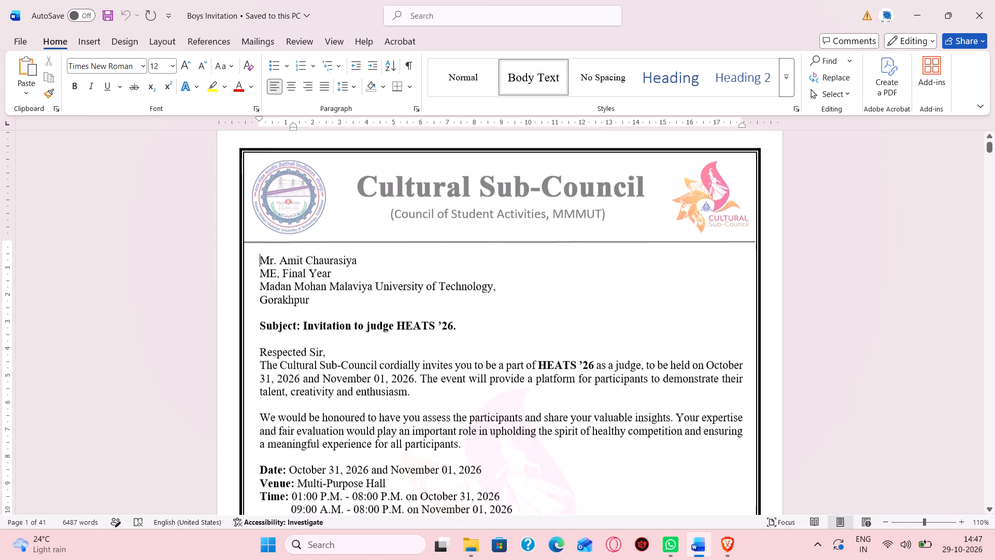
{"action": "scroll", "coordinate": [549, 324], "scroll_direction": "down", "scroll_amount": 1}
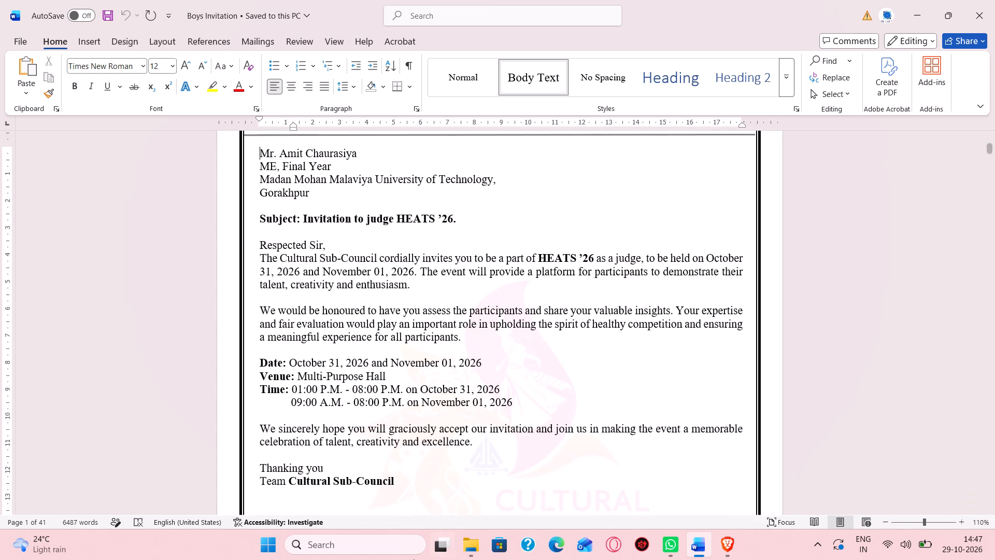
{"action": "left_click_drag", "start_coordinate": [402, 484], "coordinate": [280, 480]}
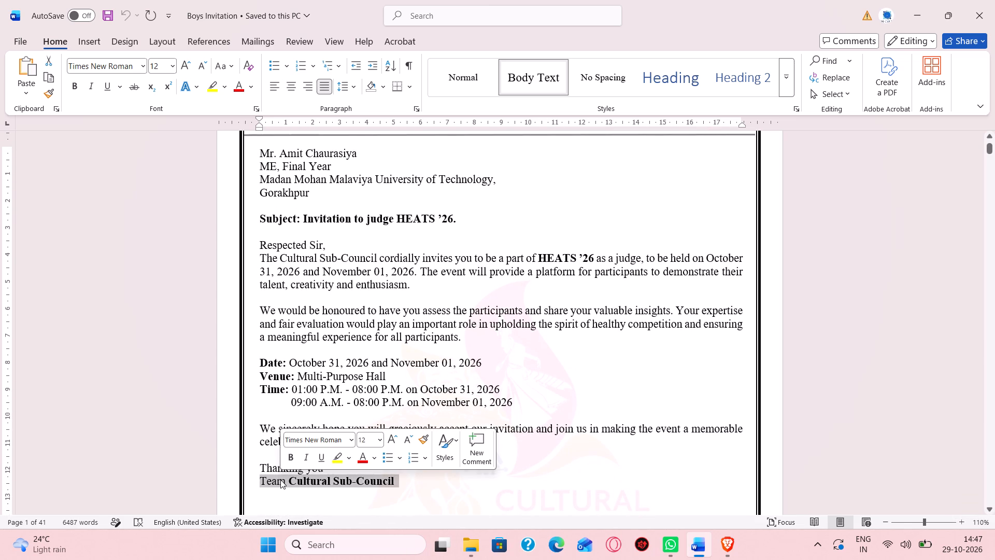
{"action": "key", "text": "BackSpace"}
{"action": "key", "text": "Return"}
{"action": "key", "text": "ctrl+v"}
In the page 2 letter, replace the "Team Cultural Sub-Council" line with a blank line and the copied "Regards," closing.
{"action": "scroll", "coordinate": [280, 480], "scroll_direction": "down", "scroll_amount": 1}
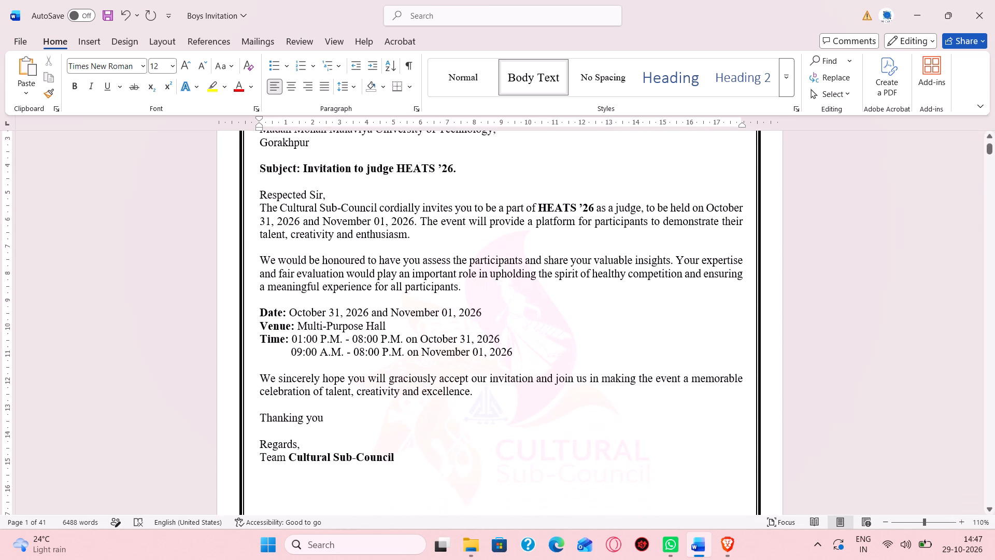
{"action": "scroll", "coordinate": [280, 480], "scroll_direction": "down", "scroll_amount": 8}
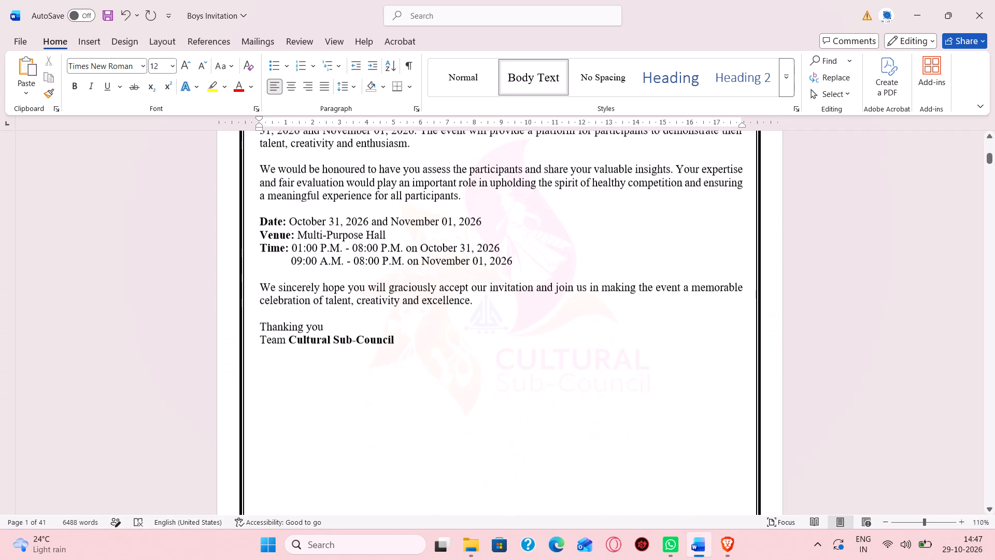
{"action": "left_click_drag", "start_coordinate": [397, 336], "coordinate": [267, 341]}
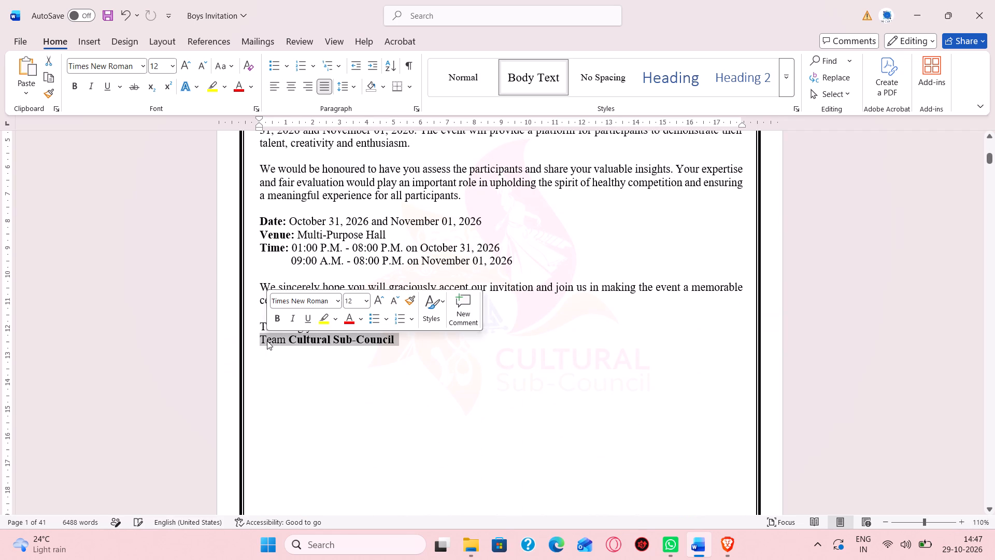
{"action": "key", "text": "BackSpace"}
{"action": "key", "text": "Return"}
{"action": "key", "text": "ctrl+v"}
In the page 3 letter, replace the team line below "Thanking you" with a blank line and the copied "Regards," closing.
{"action": "scroll", "coordinate": [267, 341], "scroll_direction": "down", "scroll_amount": 3}
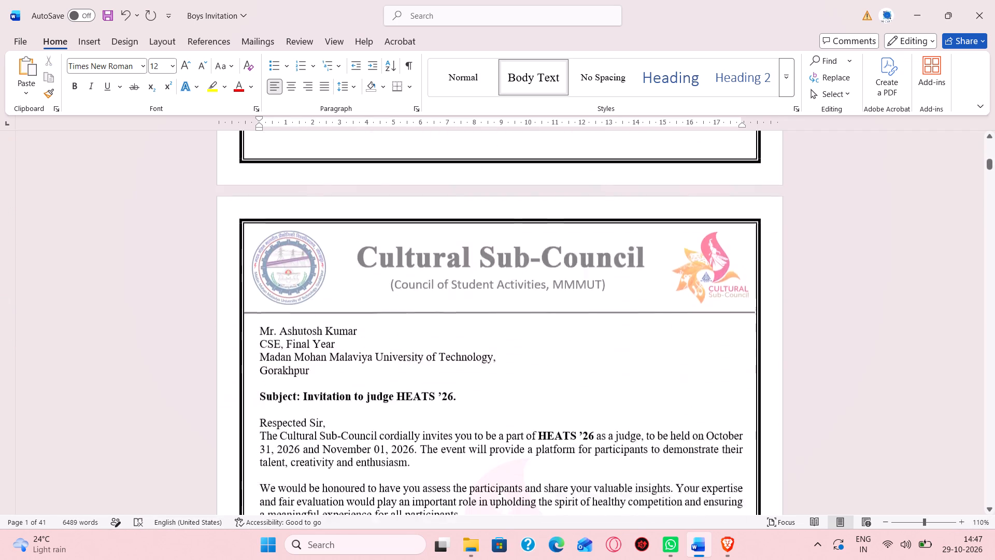
{"action": "scroll", "coordinate": [267, 341], "scroll_direction": "down", "scroll_amount": 3}
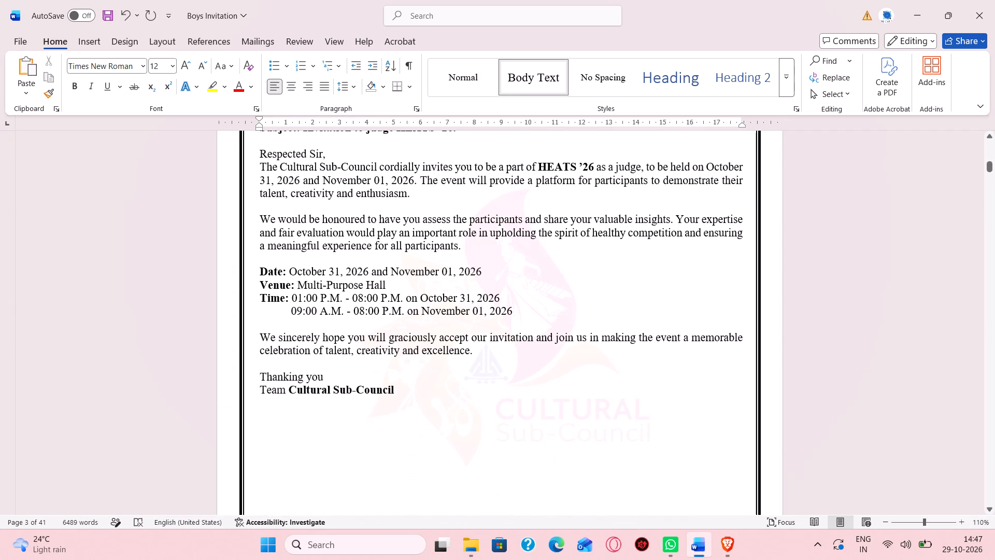
{"action": "left_click_drag", "start_coordinate": [399, 391], "coordinate": [278, 395]}
{"action": "key", "text": "BackSpace"}
{"action": "key", "text": "Return"}
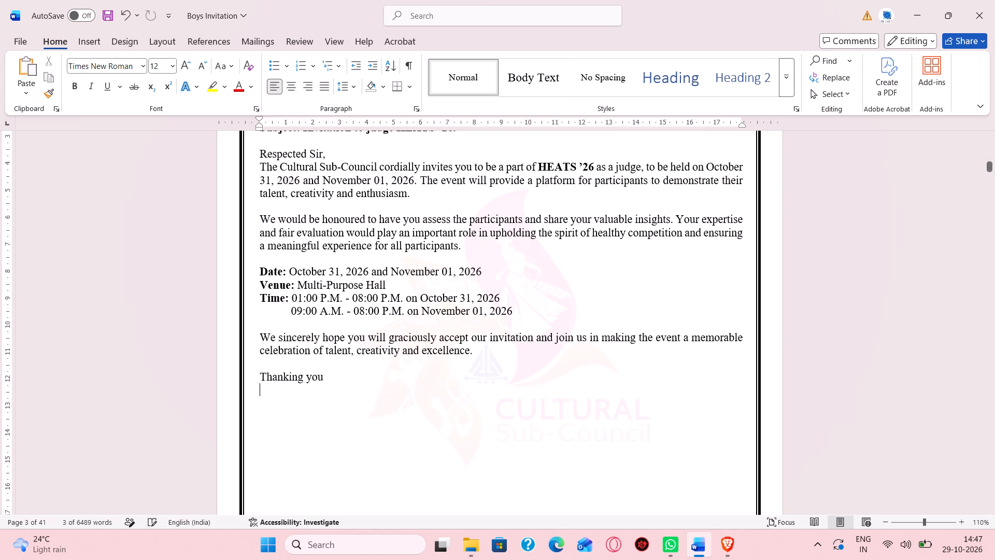
{"action": "key", "text": "ctrl+v"}
In the page 4 letter, replace the "Team Cultural Sub-Council" line with a blank line and the copied "Regards," closing.
{"action": "scroll", "coordinate": [278, 395], "scroll_direction": "down", "scroll_amount": 5}
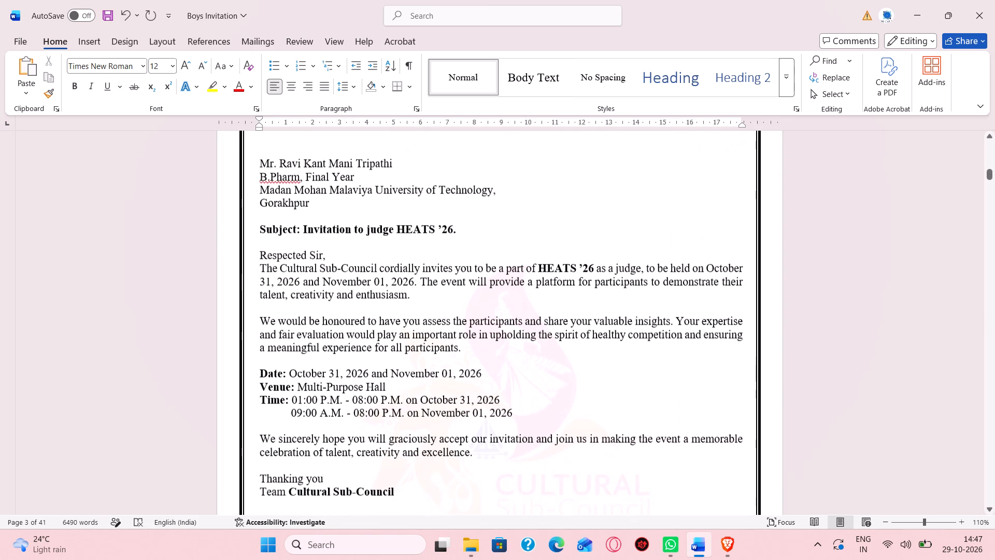
{"action": "scroll", "coordinate": [315, 387], "scroll_direction": "down", "scroll_amount": 1}
{"action": "left_click_drag", "start_coordinate": [396, 397], "coordinate": [357, 391]}
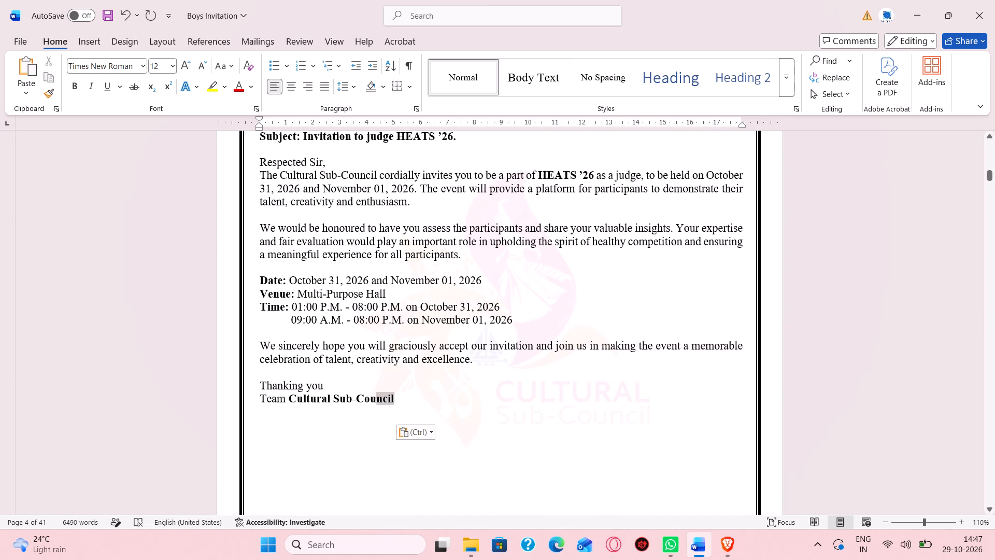
{"action": "left_click_drag", "start_coordinate": [357, 391], "coordinate": [276, 398]}
{"action": "key", "text": "BackSpace"}
{"action": "key", "text": "Return"}
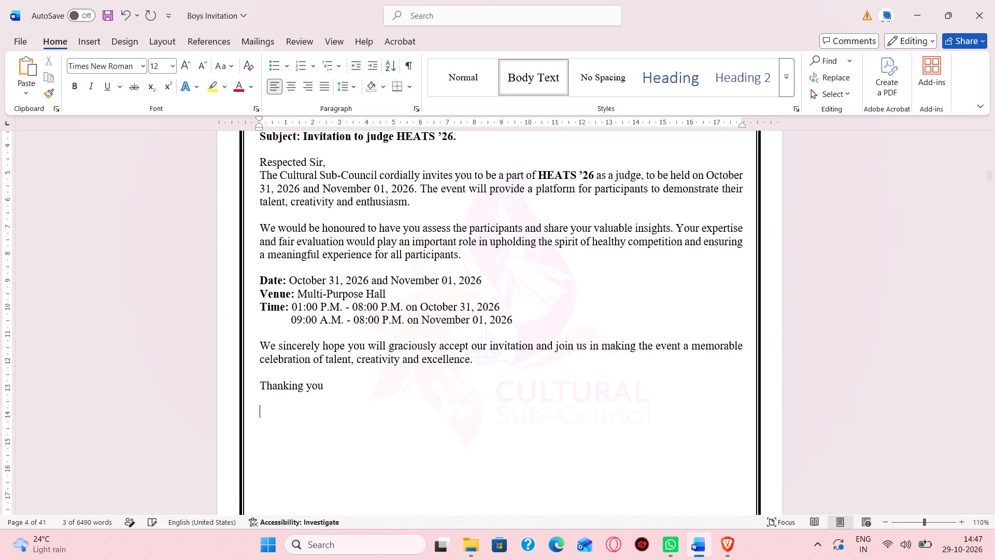
{"action": "key", "text": "ctrl+v"}
In the page 5 letter, replace the team line below "Thanking you" with a blank line and the copied "Regards," closing.
{"action": "scroll", "coordinate": [276, 398], "scroll_direction": "down", "scroll_amount": 6}
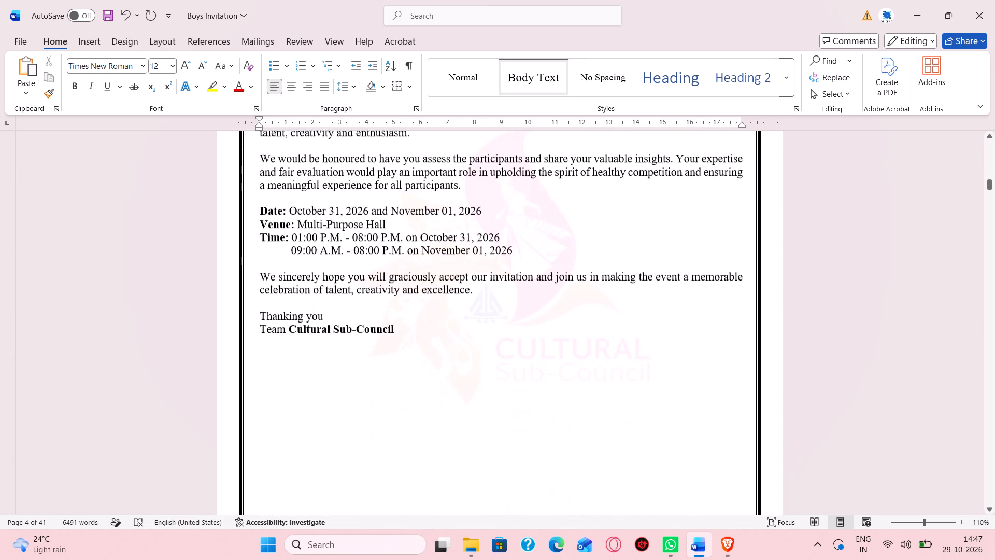
{"action": "left_click_drag", "start_coordinate": [404, 313], "coordinate": [265, 314]}
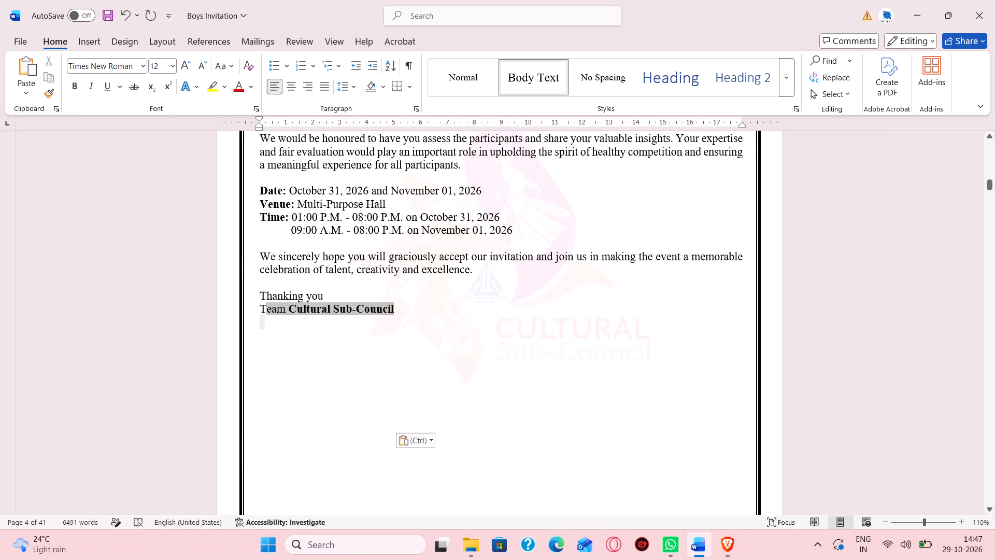
{"action": "left_click_drag", "start_coordinate": [265, 314], "coordinate": [261, 313]}
{"action": "key", "text": "BackSpace"}
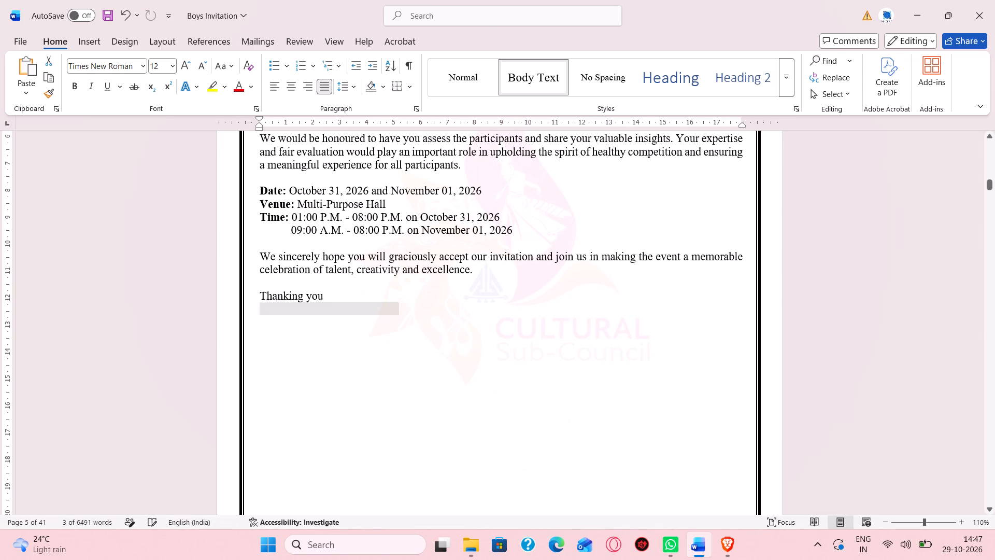
{"action": "key", "text": "Return"}
{"action": "key", "text": "ctrl+v"}
In the page 6 letter, replace the "Team Cultural Sub-Council" line with a blank line and the copied "Regards," closing.
{"action": "scroll", "coordinate": [261, 313], "scroll_direction": "down", "scroll_amount": 5}
{"action": "left_click_drag", "start_coordinate": [404, 235], "coordinate": [388, 234]}
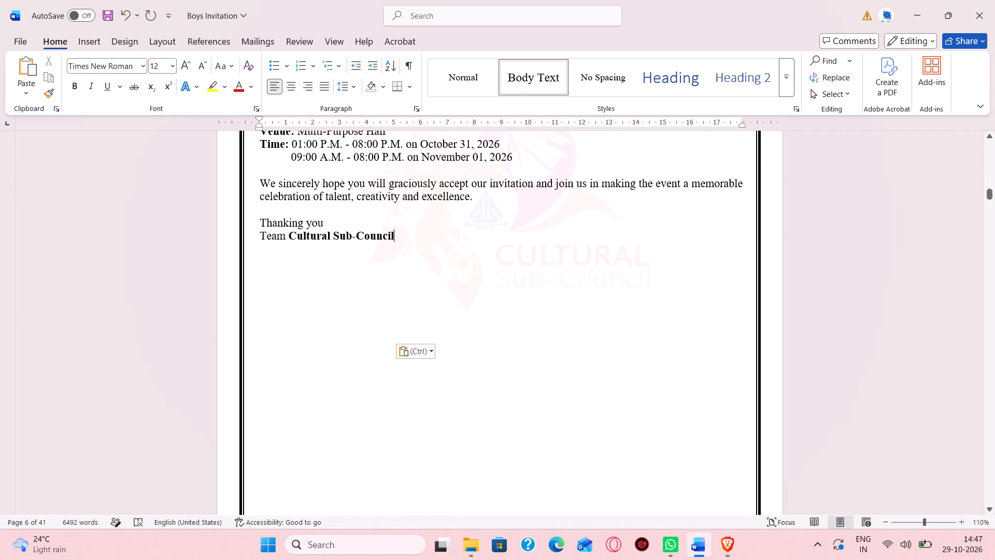
{"action": "left_click_drag", "start_coordinate": [388, 234], "coordinate": [275, 237]}
{"action": "key", "text": "BackSpace"}
{"action": "key", "text": "Return"}
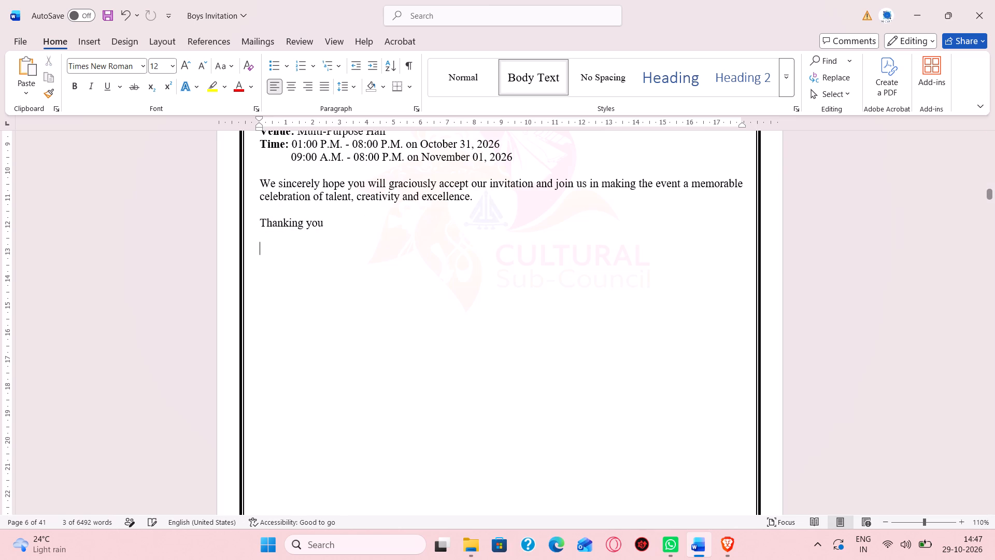
{"action": "key", "text": "ctrl+v"}
In the page 7 letter, replace the team line below "Thanking you" with a blank line and the copied "Regards," closing.
{"action": "scroll", "coordinate": [275, 237], "scroll_direction": "down", "scroll_amount": 6}
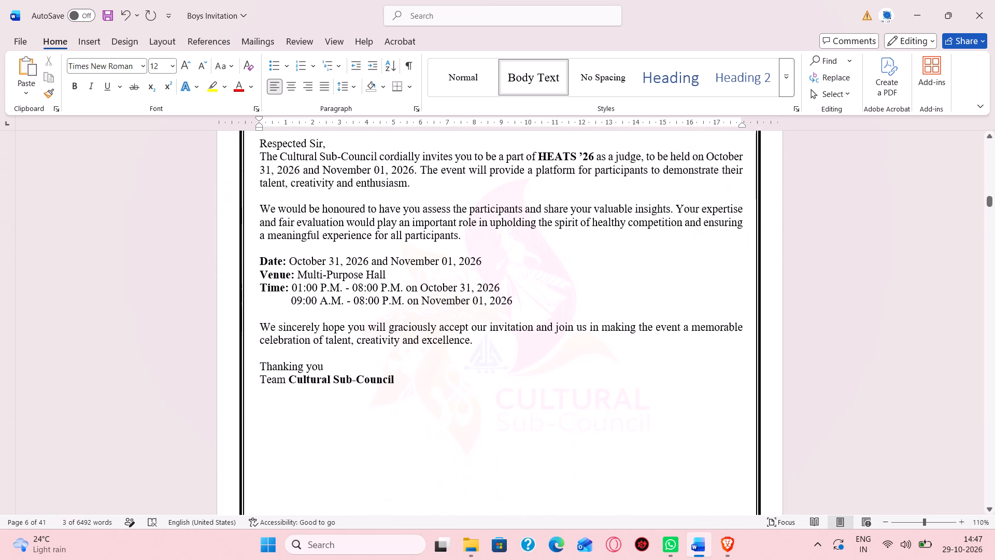
{"action": "left_click_drag", "start_coordinate": [400, 376], "coordinate": [280, 373]}
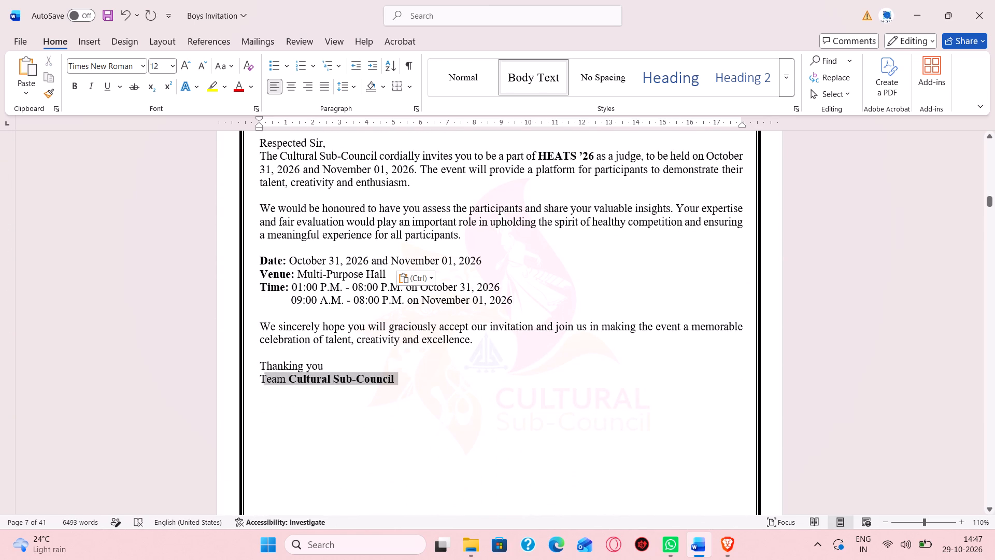
{"action": "left_click_drag", "start_coordinate": [280, 373], "coordinate": [275, 373]}
{"action": "key", "text": "BackSpace"}
{"action": "key", "text": "Return"}
{"action": "key", "text": "ctrl+v"}
In the page 8 letter, replace the "Team Cultural Sub-Council" line with a blank line and the copied "Regards," closing.
{"action": "scroll", "coordinate": [275, 373], "scroll_direction": "down", "scroll_amount": 1}
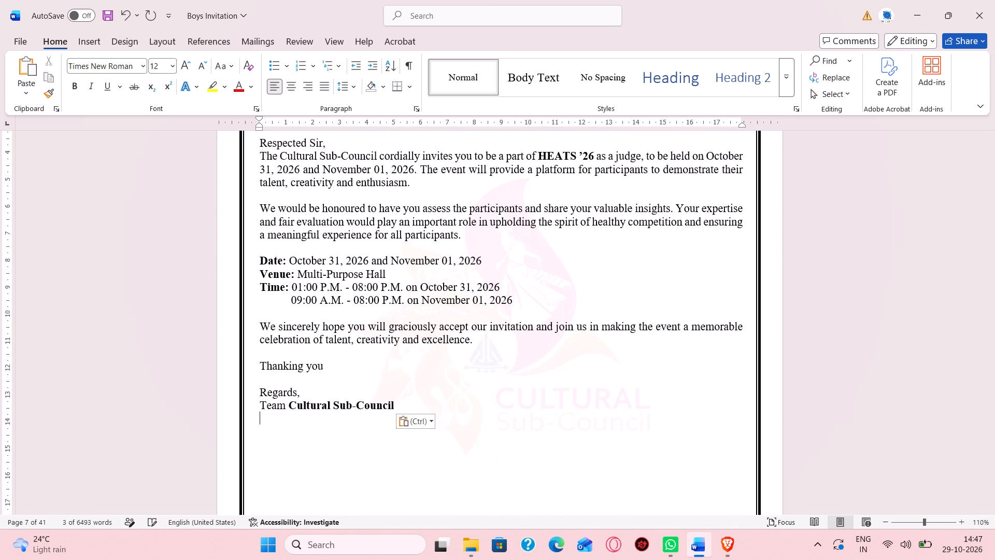
{"action": "scroll", "coordinate": [275, 373], "scroll_direction": "down", "scroll_amount": 4}
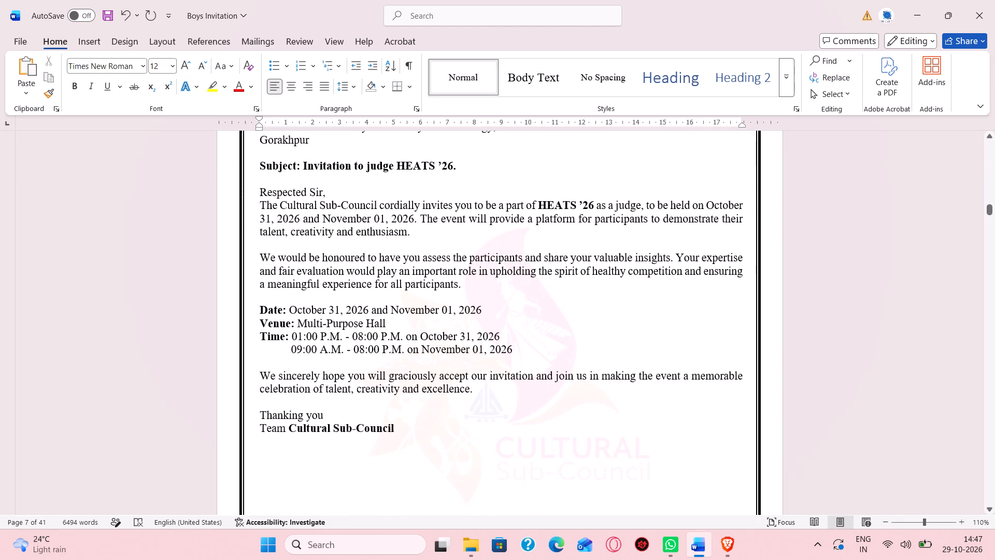
{"action": "left_click_drag", "start_coordinate": [393, 429], "coordinate": [275, 427]}
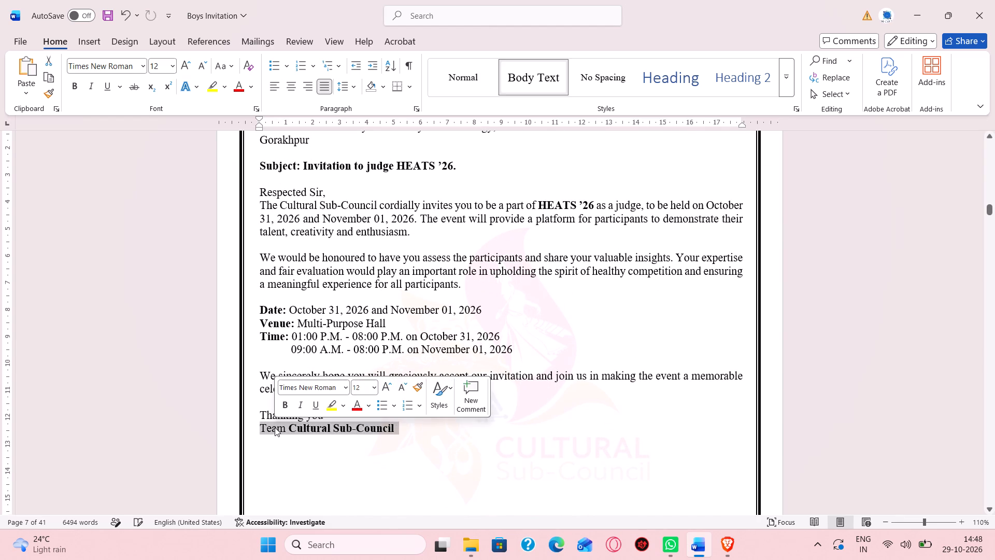
{"action": "key", "text": "BackSpace"}
{"action": "key", "text": "Return"}
{"action": "key", "text": "ctrl+v"}
In the page 9 letter, replace the team line below "Thanking you" with a blank line and the copied "Regards," closing.
{"action": "scroll", "coordinate": [275, 427], "scroll_direction": "down", "scroll_amount": 3}
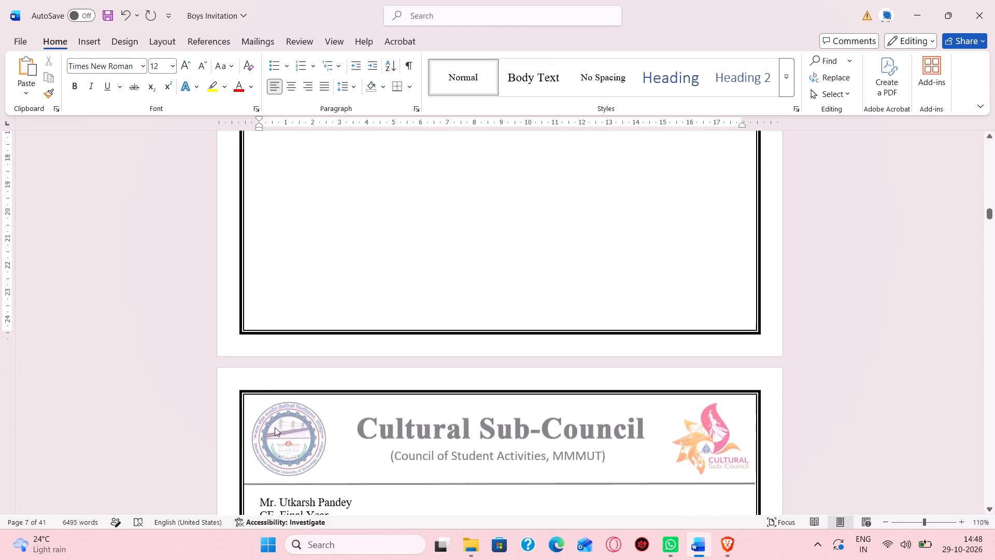
{"action": "scroll", "coordinate": [275, 427], "scroll_direction": "down", "scroll_amount": 2}
{"action": "scroll", "coordinate": [275, 427], "scroll_direction": "up", "scroll_amount": 1}
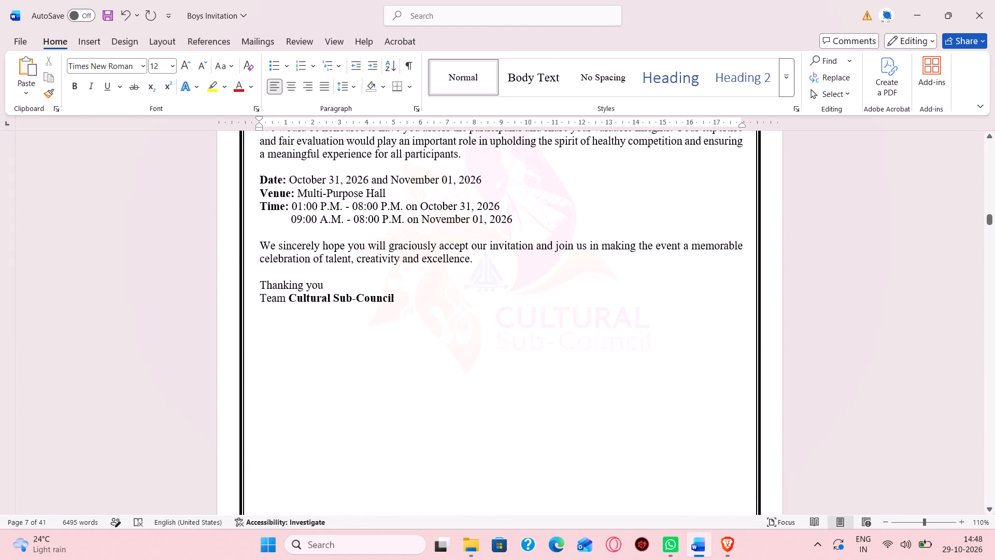
{"action": "left_click_drag", "start_coordinate": [406, 298], "coordinate": [263, 300]}
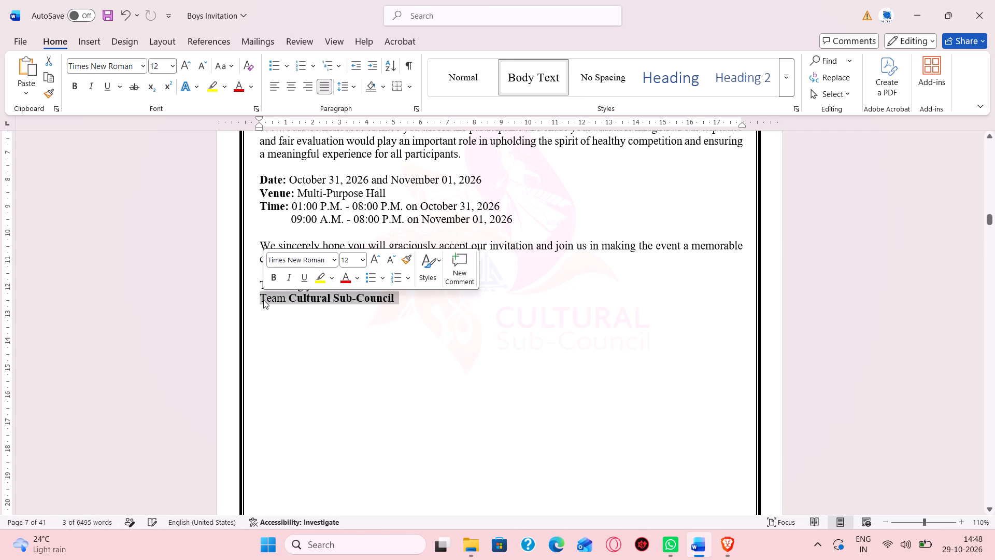
{"action": "key", "text": "BackSpace"}
{"action": "key", "text": "Return"}
{"action": "key", "text": "ctrl+v"}
In the page 10 letter, replace the "Team Cultural Sub-Council" line with a blank line and the copied "Regards," closing.
{"action": "scroll", "coordinate": [263, 300], "scroll_direction": "down", "scroll_amount": 5}
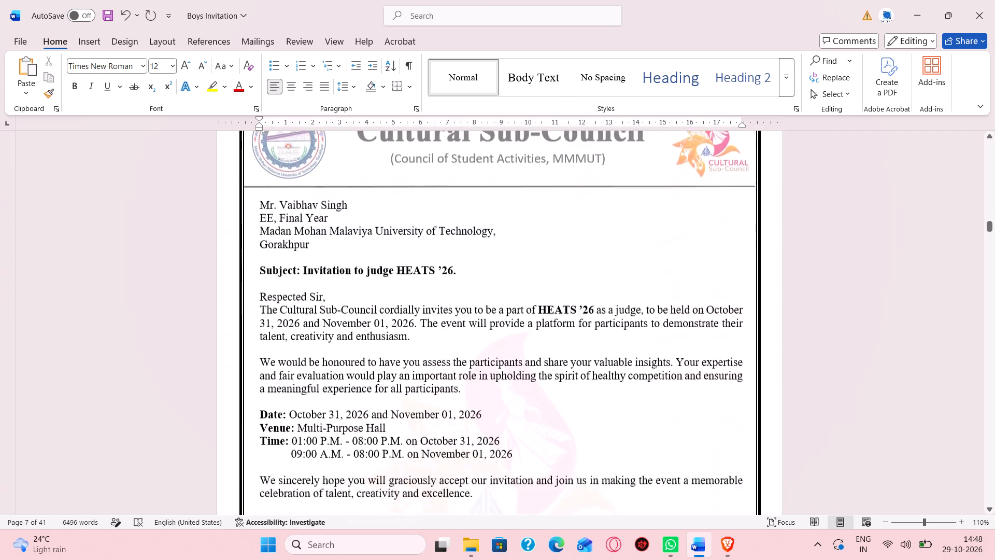
{"action": "scroll", "coordinate": [263, 300], "scroll_direction": "down", "scroll_amount": 2}
{"action": "left_click_drag", "start_coordinate": [399, 225], "coordinate": [300, 226]}
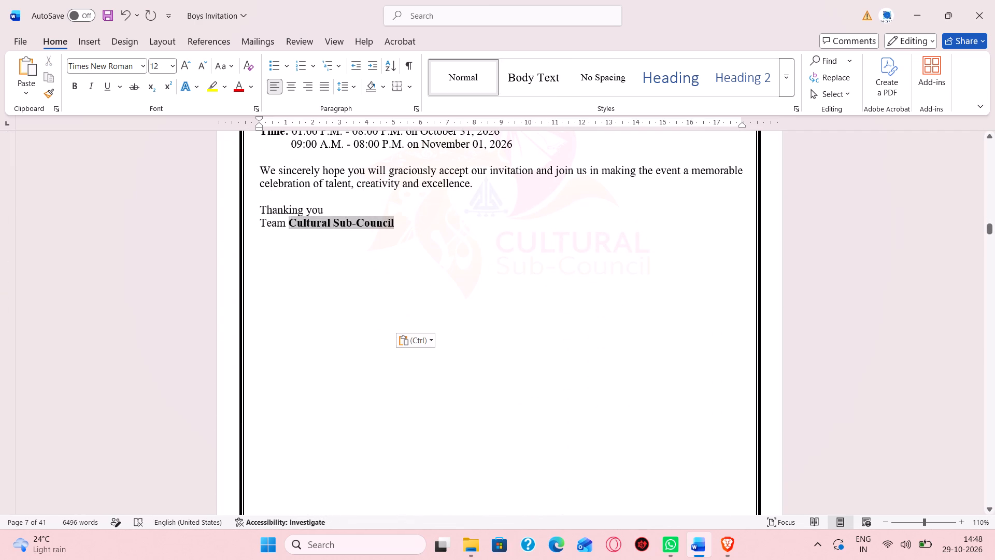
{"action": "left_click_drag", "start_coordinate": [300, 226], "coordinate": [277, 228]}
{"action": "key", "text": "BackSpace"}
{"action": "key", "text": "Return"}
{"action": "key", "text": "ctrl+v"}
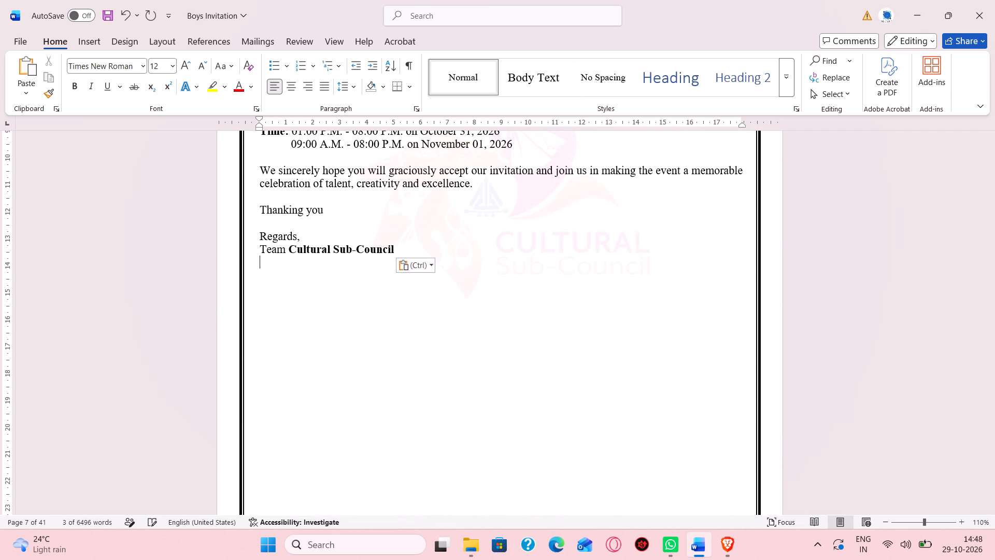
In the page 11 letter, replace the team line below "Thanking you" with a blank line and the copied "Regards," closing.
{"action": "scroll", "coordinate": [277, 228], "scroll_direction": "down", "scroll_amount": 6}
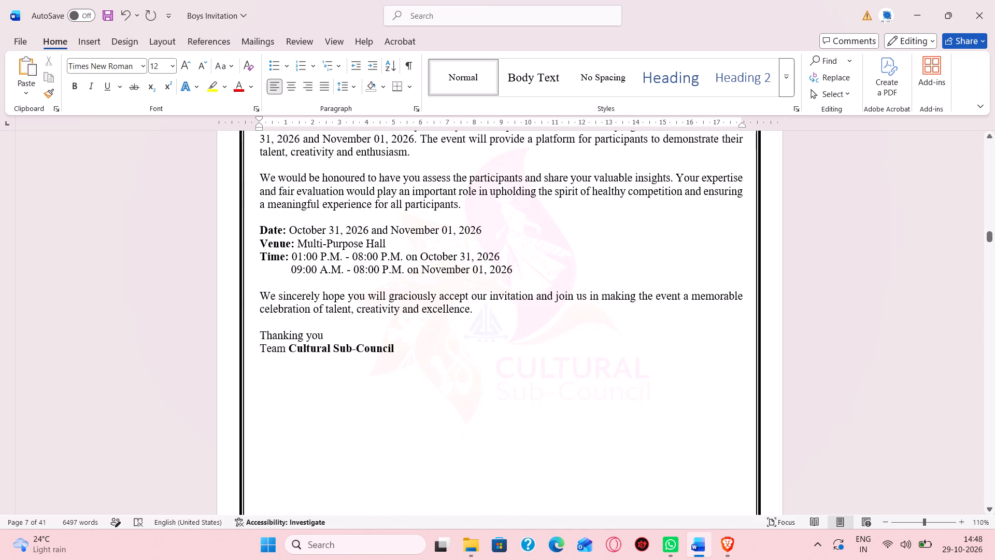
{"action": "left_click_drag", "start_coordinate": [403, 348], "coordinate": [274, 347]}
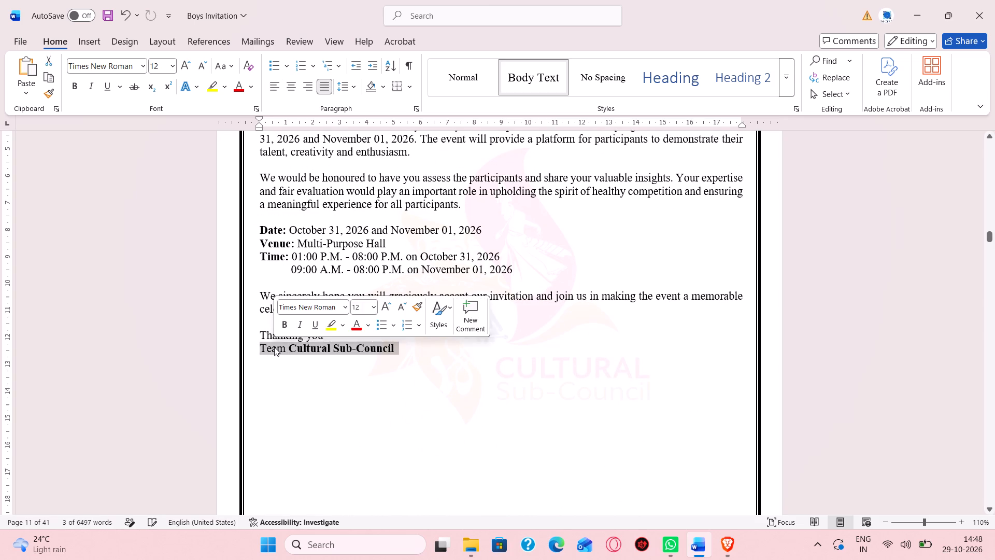
{"action": "key", "text": "BackSpace"}
{"action": "key", "text": "Return"}
{"action": "key", "text": "ctrl+v"}
In the page 12 letter, replace the "Team Cultural Sub-Council" line with a blank line and the copied "Regards," closing.
{"action": "scroll", "coordinate": [274, 347], "scroll_direction": "down", "scroll_amount": 3}
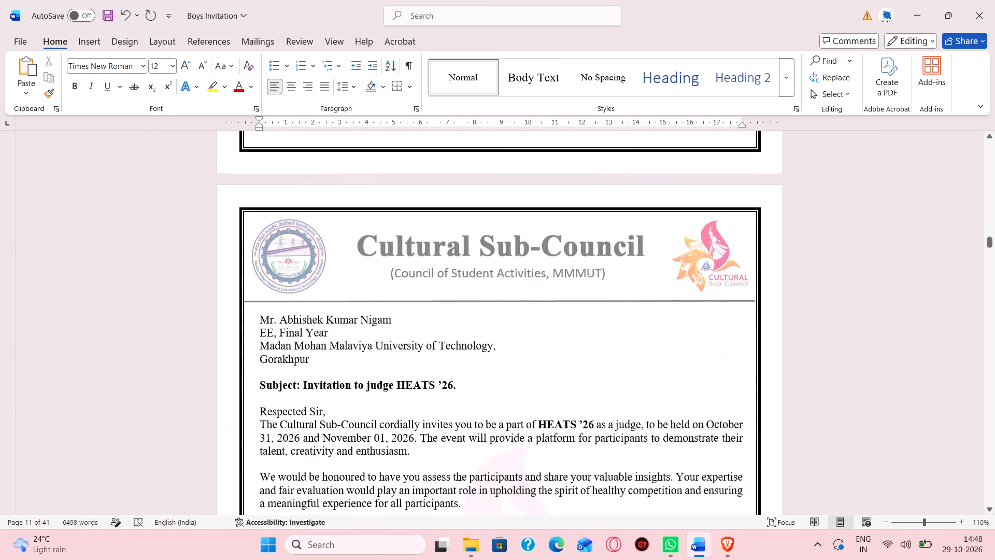
{"action": "scroll", "coordinate": [274, 347], "scroll_direction": "down", "scroll_amount": 3}
{"action": "left_click_drag", "start_coordinate": [400, 441], "coordinate": [265, 442]}
{"action": "key", "text": "BackSpace"}
{"action": "key", "text": "Return"}
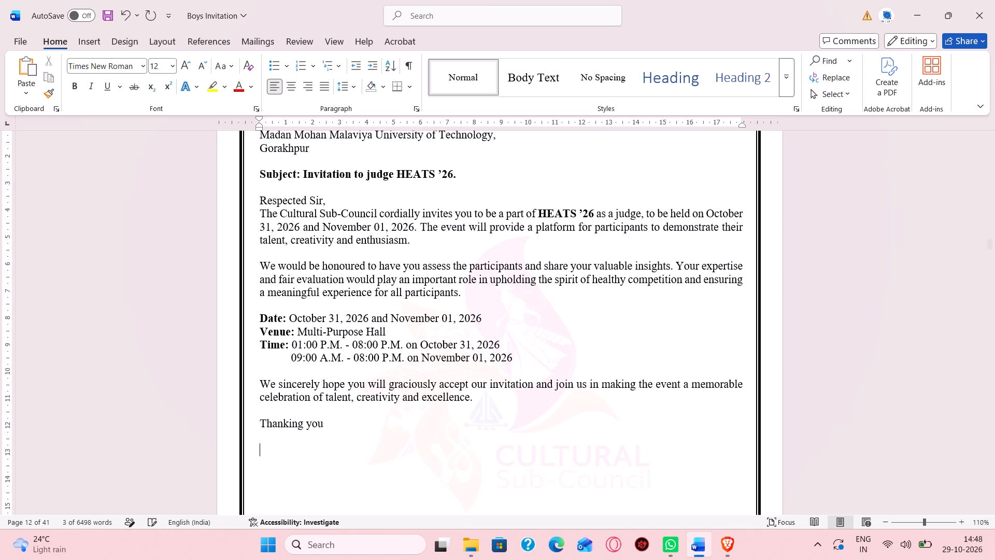
{"action": "key", "text": "ctrl+v"}
In the page 13 letter, replace the team line below "Thanking you" with a blank line and the copied "Regards," closing.
{"action": "scroll", "coordinate": [265, 442], "scroll_direction": "down", "scroll_amount": 6}
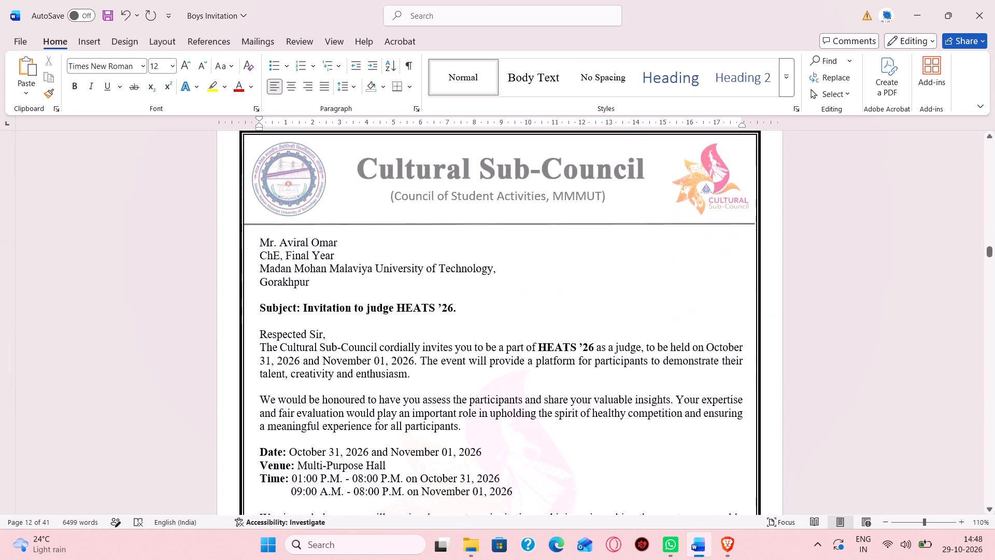
{"action": "scroll", "coordinate": [265, 442], "scroll_direction": "down", "scroll_amount": 2}
{"action": "left_click_drag", "start_coordinate": [397, 374], "coordinate": [389, 374]}
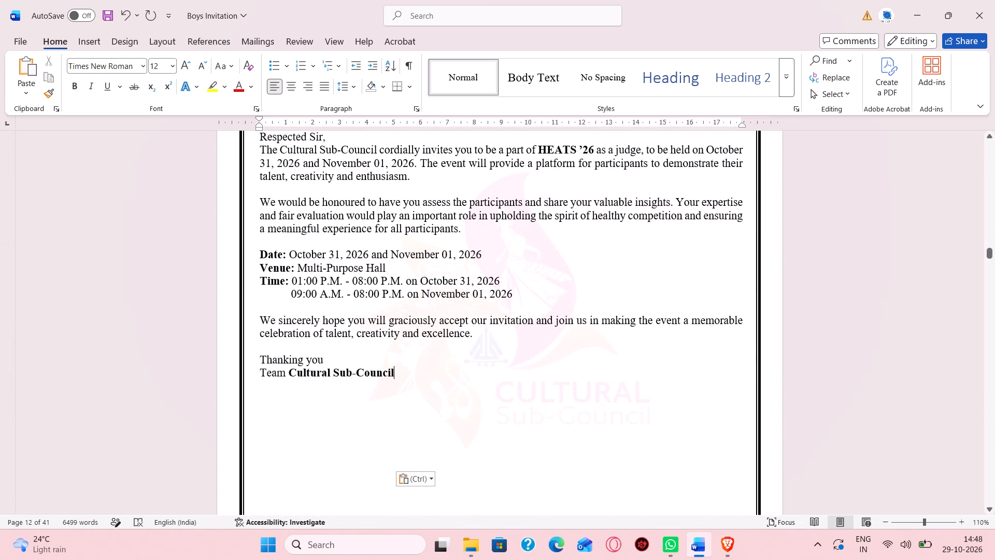
{"action": "left_click_drag", "start_coordinate": [389, 374], "coordinate": [268, 376]}
{"action": "key", "text": "BackSpace"}
{"action": "key", "text": "Return"}
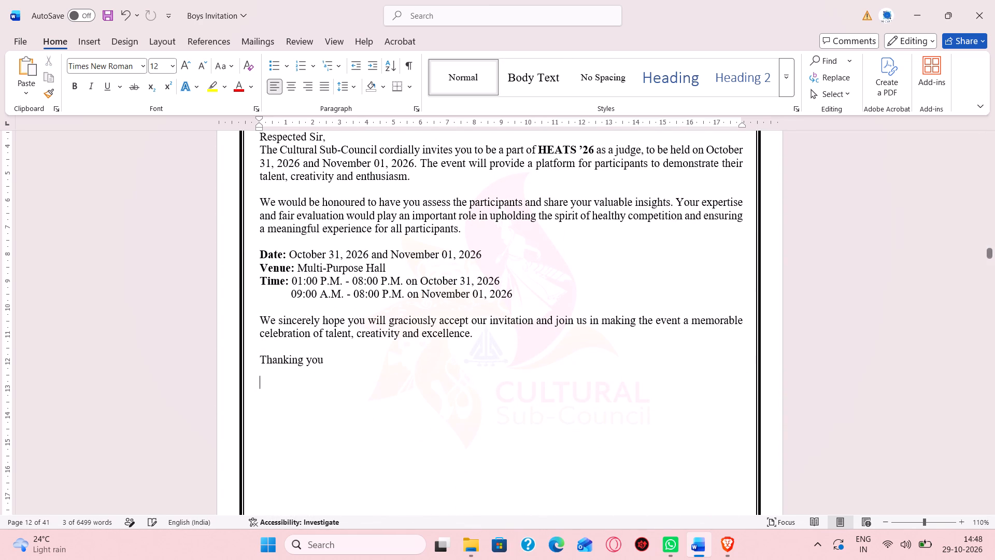
{"action": "key", "text": "ctrl+v"}
In the page 14 letter, replace the "Team Cultural Sub-Council" line with a blank line and the copied "Regards," closing.
{"action": "scroll", "coordinate": [268, 376], "scroll_direction": "down", "scroll_amount": 7}
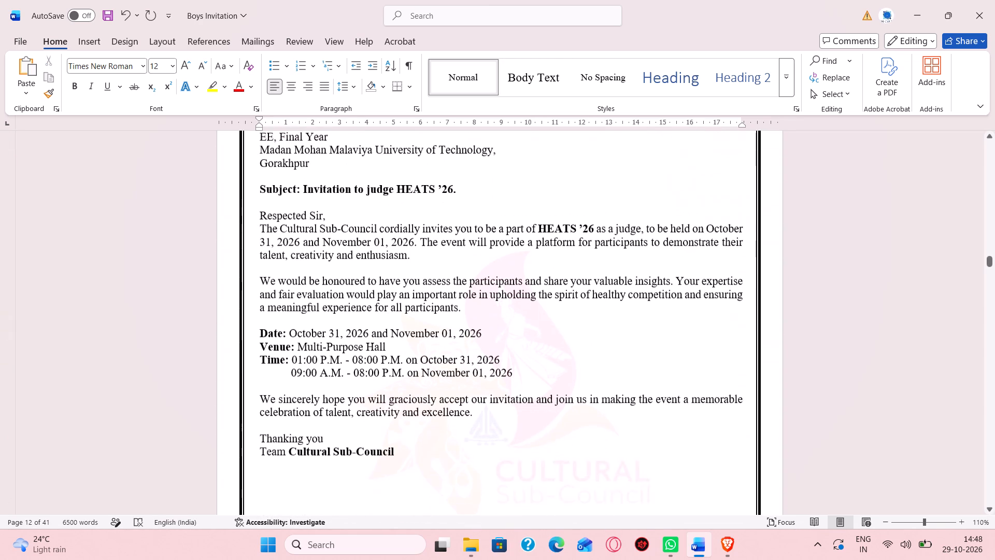
{"action": "scroll", "coordinate": [268, 376], "scroll_direction": "down", "scroll_amount": 1}
{"action": "left_click_drag", "start_coordinate": [395, 387], "coordinate": [375, 391]}
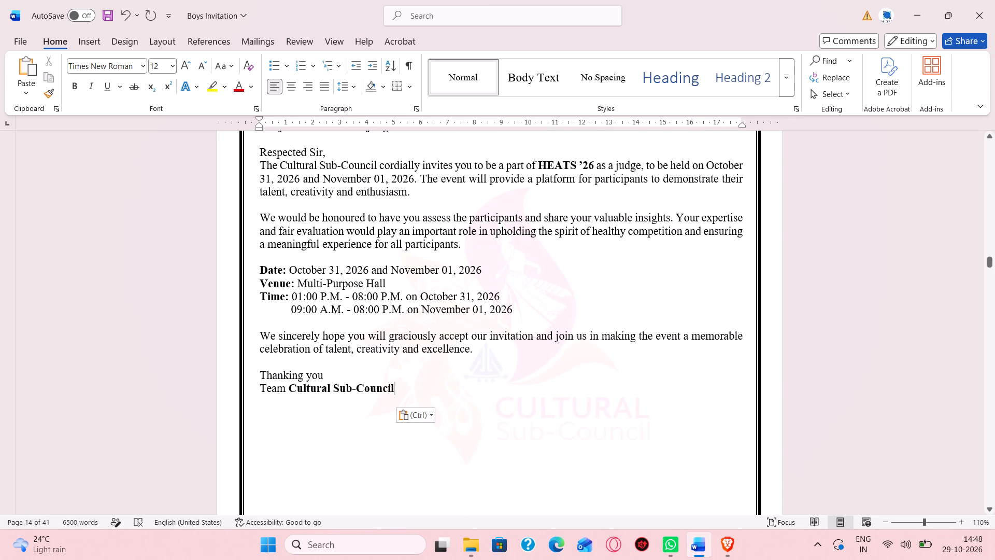
{"action": "left_click_drag", "start_coordinate": [375, 391], "coordinate": [269, 391]}
{"action": "key", "text": "BackSpace"}
{"action": "key", "text": "Return"}
{"action": "key", "text": "ctrl+v"}
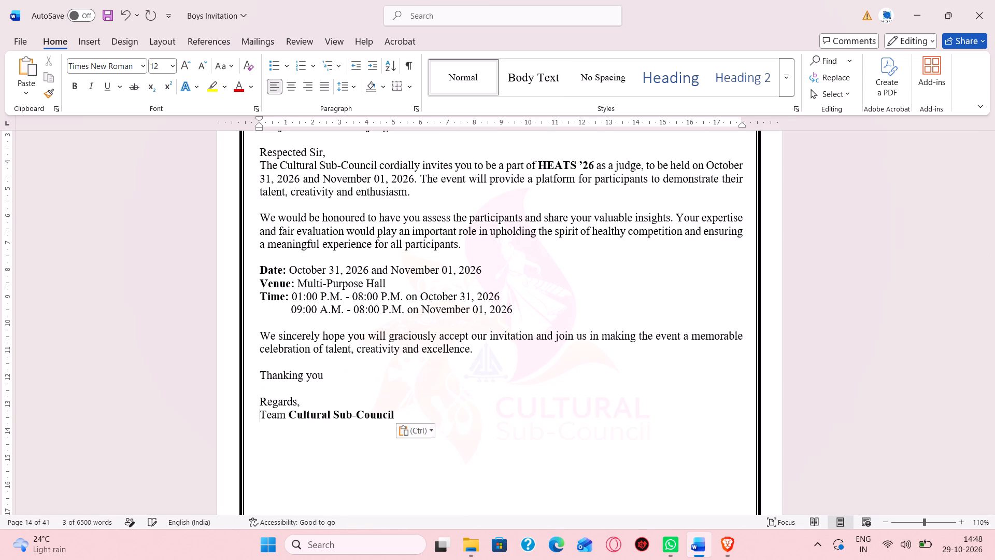
In the page 15 letter, replace the team line below "Thanking you" with a blank line and the copied "Regards," closing.
{"action": "scroll", "coordinate": [269, 391], "scroll_direction": "down", "scroll_amount": 5}
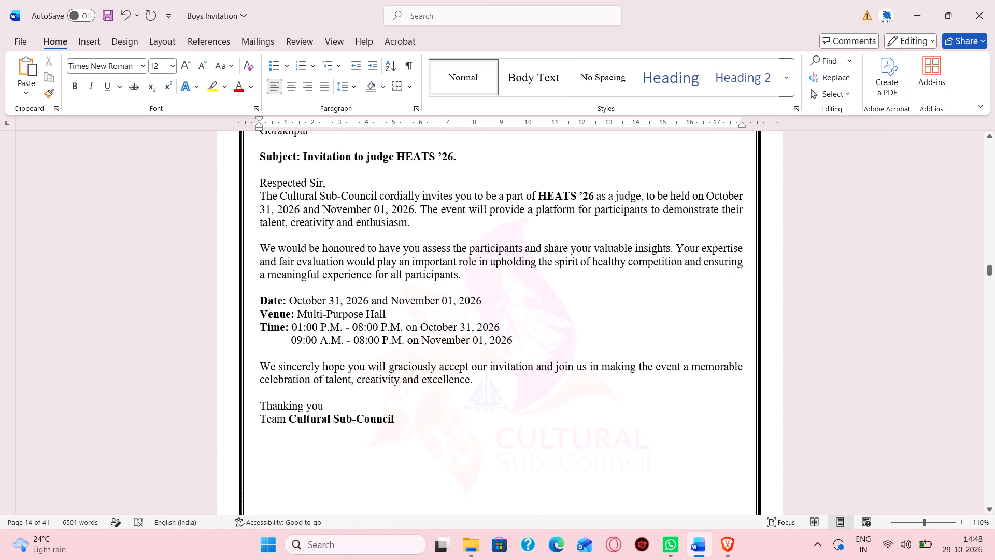
{"action": "left_click_drag", "start_coordinate": [402, 416], "coordinate": [265, 415]}
{"action": "key", "text": "BackSpace"}
{"action": "key", "text": "Return"}
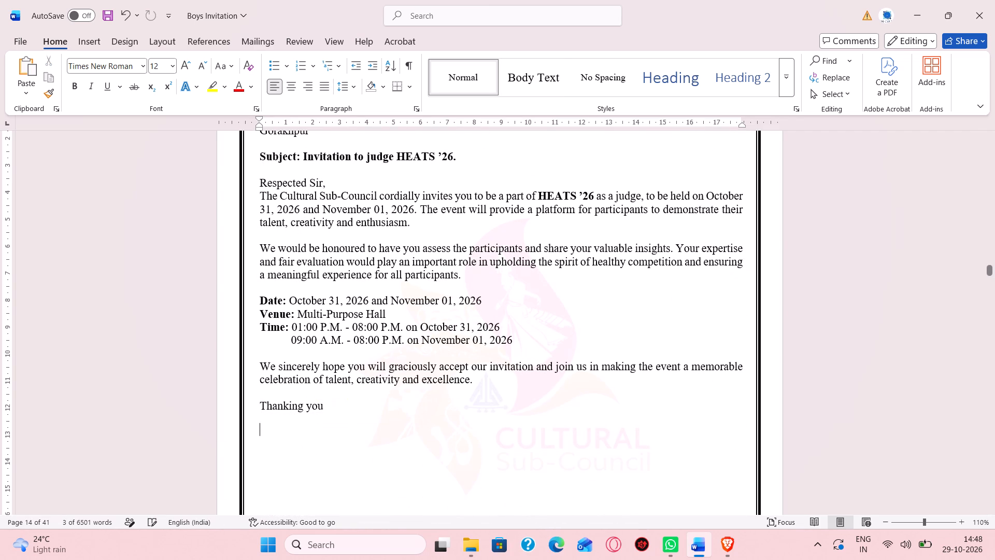
{"action": "key", "text": "ctrl+v"}
In the page 16 letter, replace the "Team Cultural Sub-Council" line with a blank line and the copied "Regards," closing.
{"action": "scroll", "coordinate": [265, 415], "scroll_direction": "down", "scroll_amount": 6}
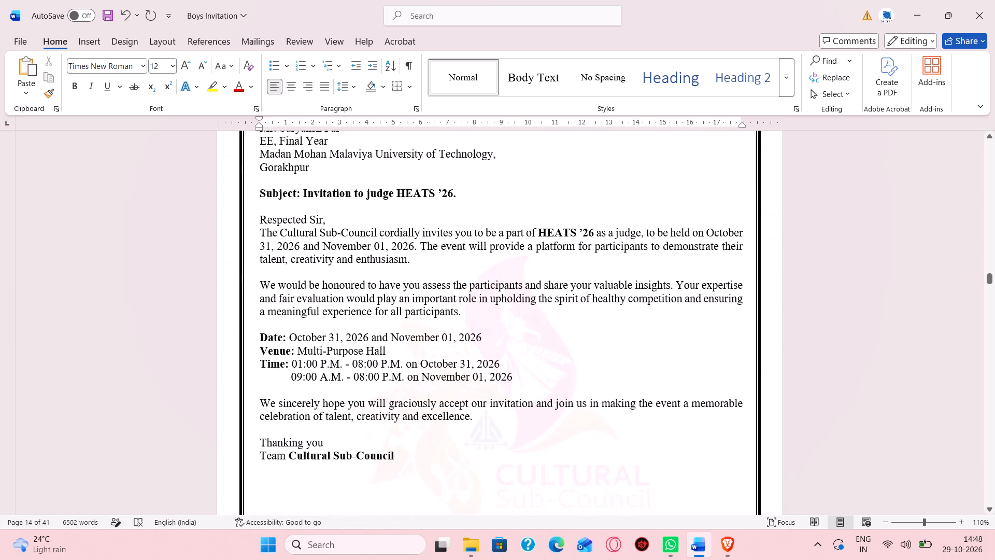
{"action": "left_click_drag", "start_coordinate": [404, 459], "coordinate": [255, 458]}
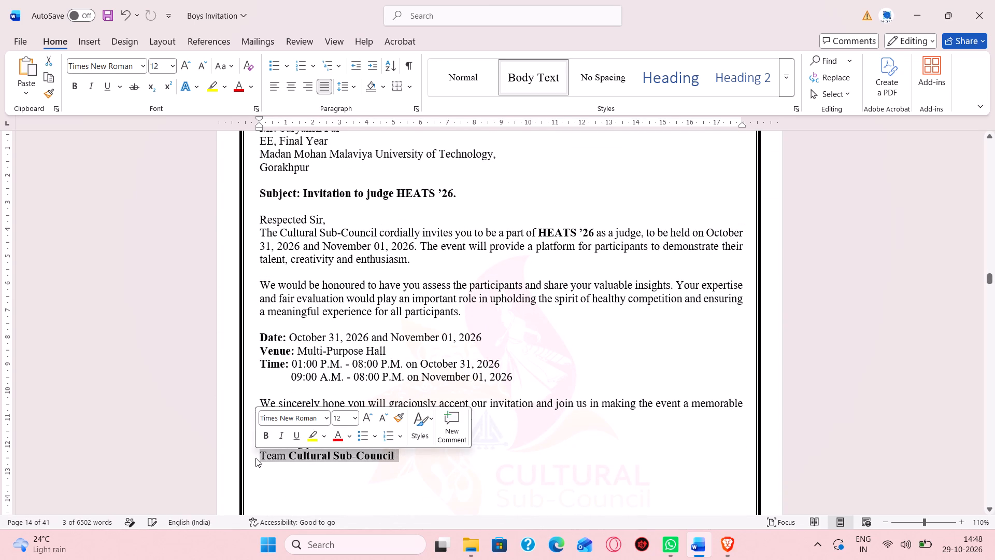
{"action": "key", "text": "BackSpace"}
{"action": "key", "text": "Return"}
{"action": "key", "text": "ctrl+v"}
In the page 17 letter, replace the team line below "Thanking you" with a blank line and the copied "Regards," closing.
{"action": "scroll", "coordinate": [255, 458], "scroll_direction": "down", "scroll_amount": 5}
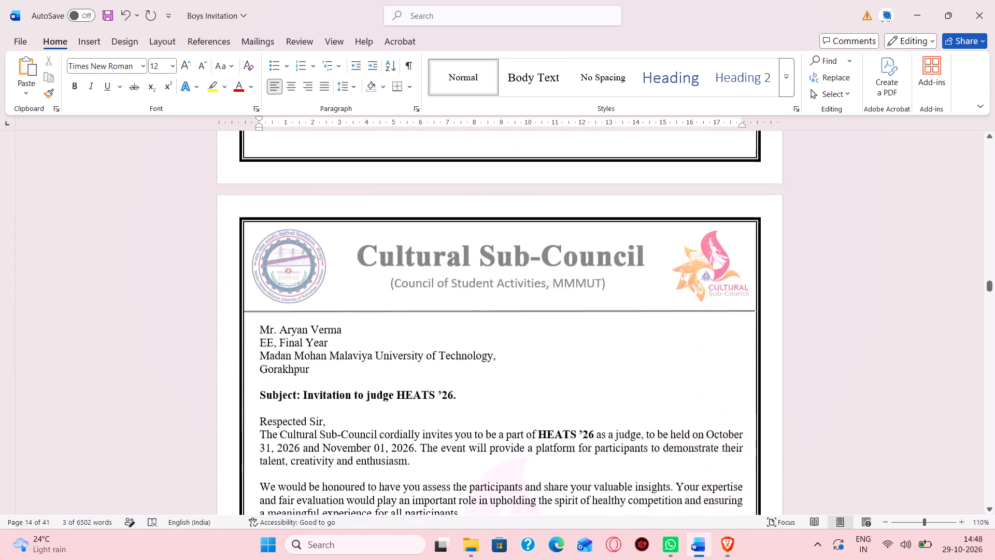
{"action": "scroll", "coordinate": [255, 458], "scroll_direction": "down", "scroll_amount": 3}
{"action": "left_click_drag", "start_coordinate": [402, 328], "coordinate": [309, 333]}
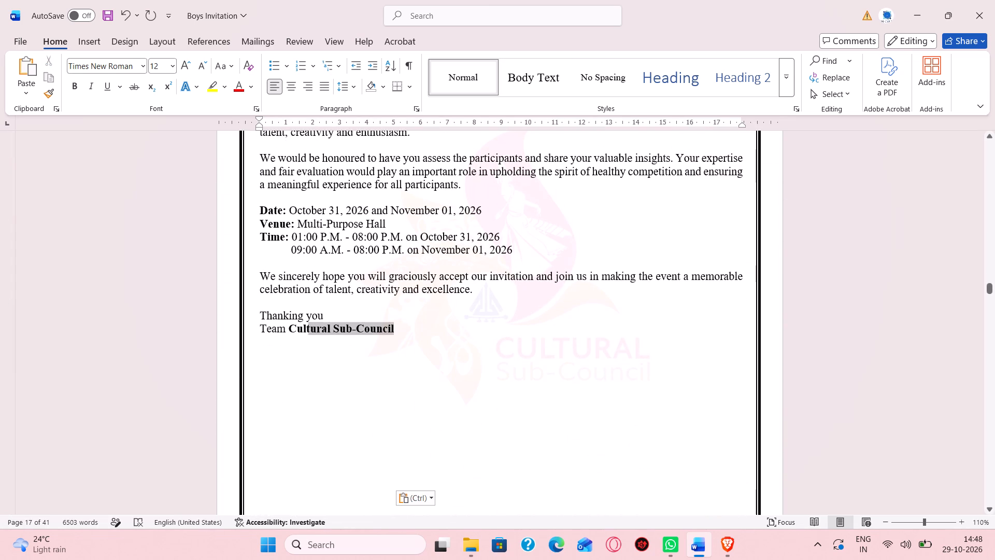
{"action": "left_click_drag", "start_coordinate": [309, 333], "coordinate": [262, 331]}
{"action": "key", "text": "BackSpace"}
{"action": "key", "text": "Return"}
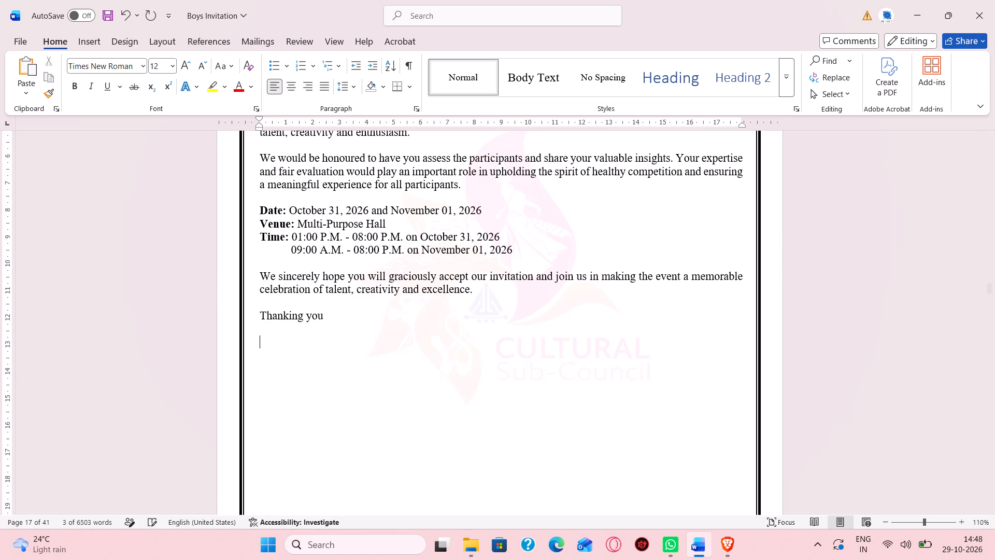
{"action": "key", "text": "ctrl+v"}
In the page 18 letter, replace the "Team Cultural Sub-Council" line with a blank line and the copied "Regards," closing.
{"action": "scroll", "coordinate": [262, 331], "scroll_direction": "down", "scroll_amount": 6}
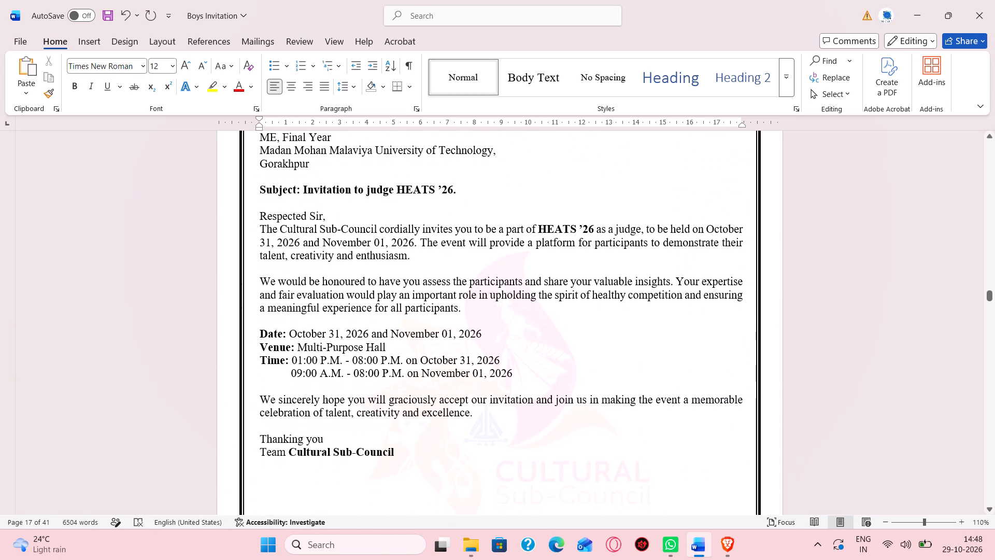
{"action": "left_click_drag", "start_coordinate": [397, 452], "coordinate": [269, 453]}
{"action": "key", "text": "BackSpace"}
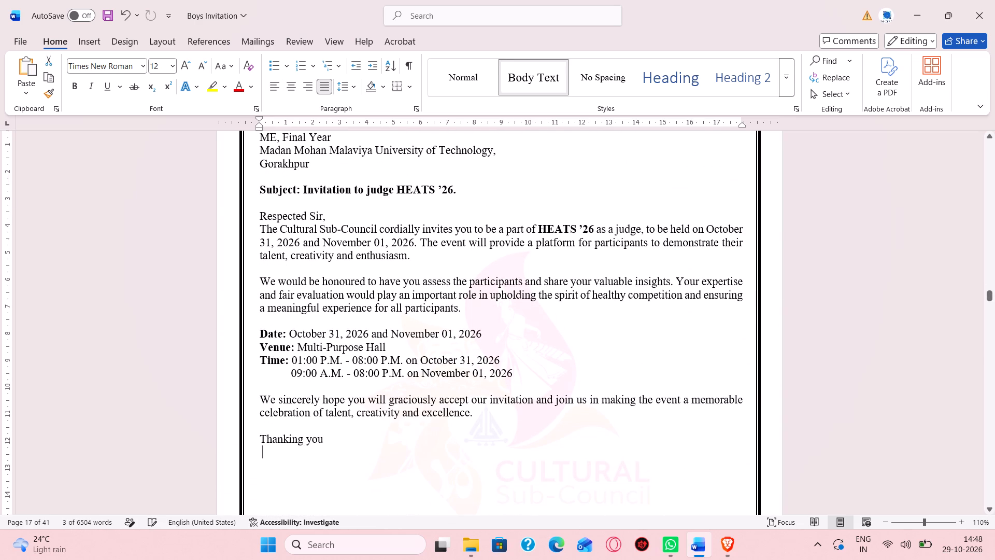
{"action": "key", "text": "Return"}
{"action": "key", "text": "ctrl+v"}
In the page 20 letter, past the empty page, replace the team line with a blank line and the copied "Regards," closing.
{"action": "scroll", "coordinate": [269, 453], "scroll_direction": "down", "scroll_amount": 4}
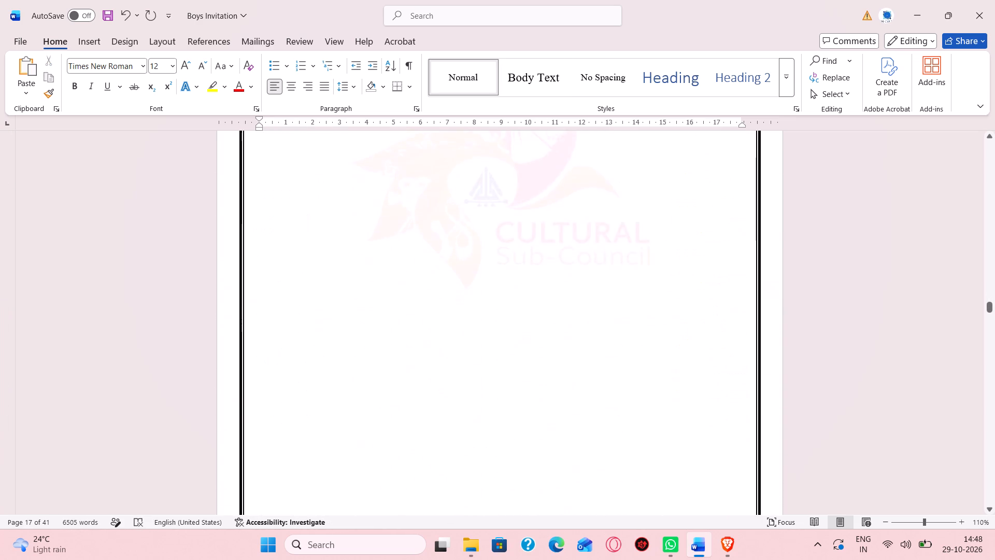
{"action": "scroll", "coordinate": [269, 453], "scroll_direction": "down", "scroll_amount": 6}
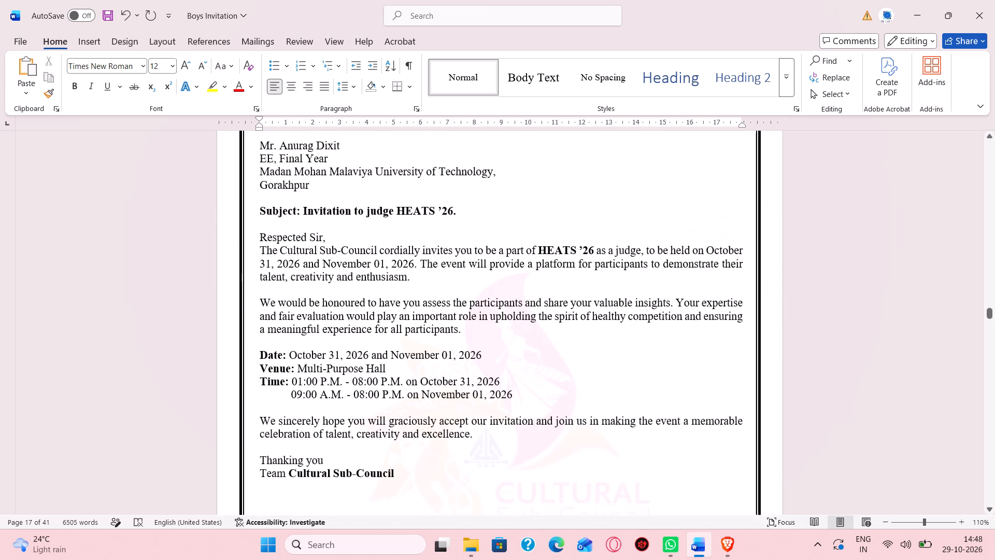
{"action": "scroll", "coordinate": [269, 453], "scroll_direction": "down", "scroll_amount": 2}
{"action": "left_click_drag", "start_coordinate": [402, 343], "coordinate": [271, 350]}
{"action": "key", "text": "BackSpace"}
{"action": "key", "text": "Return"}
{"action": "key", "text": "ctrl+v"}
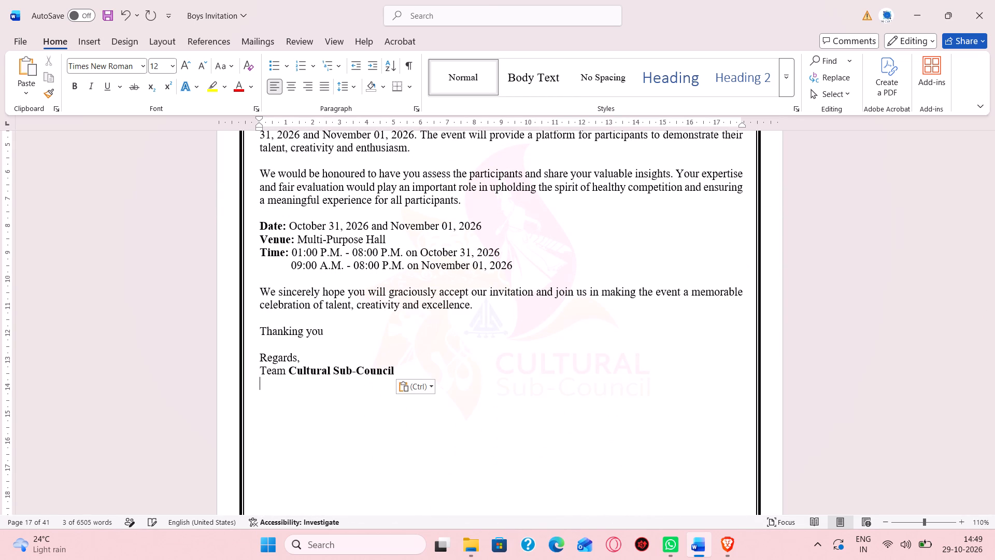
In the page 21 letter, replace the "Team Cultural Sub-Council" line with a blank line and the copied "Regards," closing.
{"action": "scroll", "coordinate": [271, 350], "scroll_direction": "down", "scroll_amount": 6}
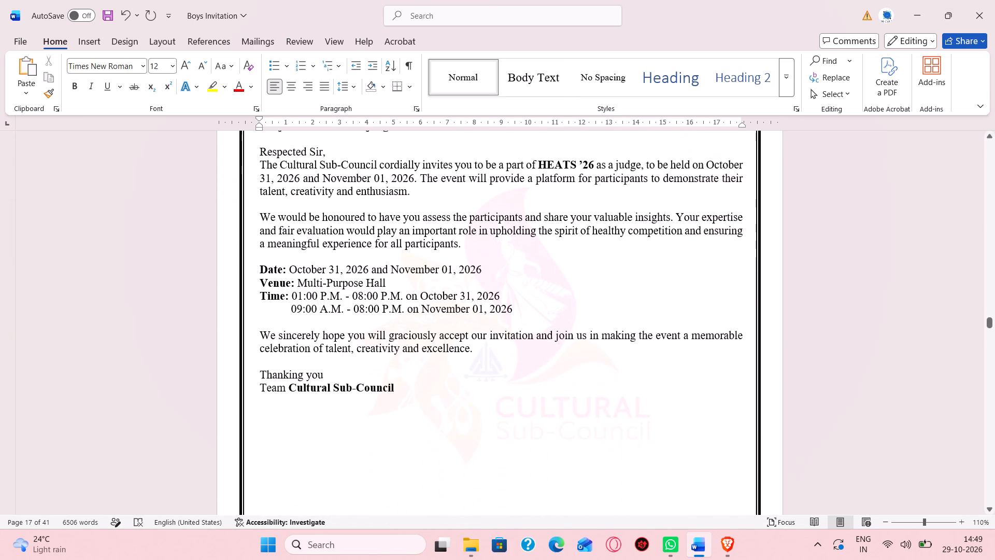
{"action": "left_click_drag", "start_coordinate": [405, 394], "coordinate": [272, 388]}
{"action": "key", "text": "BackSpace"}
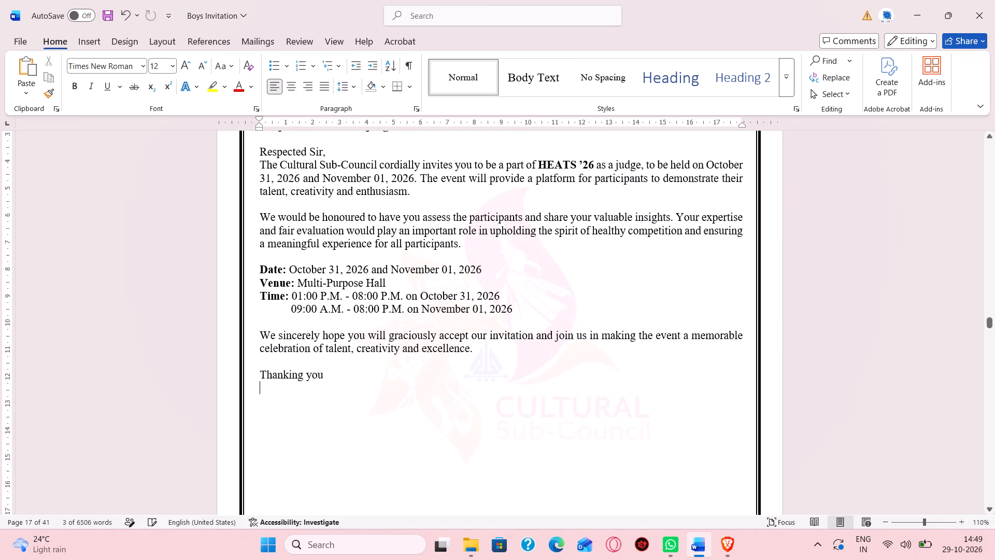
{"action": "key", "text": "Return"}
{"action": "key", "text": "ctrl+v"}
In the page 22 letter, replace the "Team Cultural Sub-Council" line with a blank line and the copied "Regards," closing.
{"action": "scroll", "coordinate": [272, 388], "scroll_direction": "down", "scroll_amount": 4}
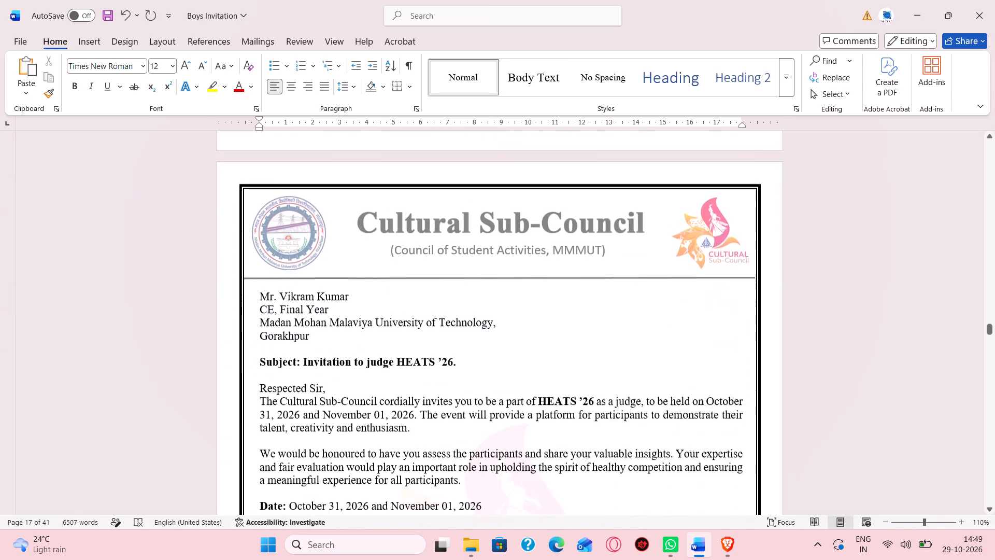
{"action": "scroll", "coordinate": [272, 388], "scroll_direction": "down", "scroll_amount": 3}
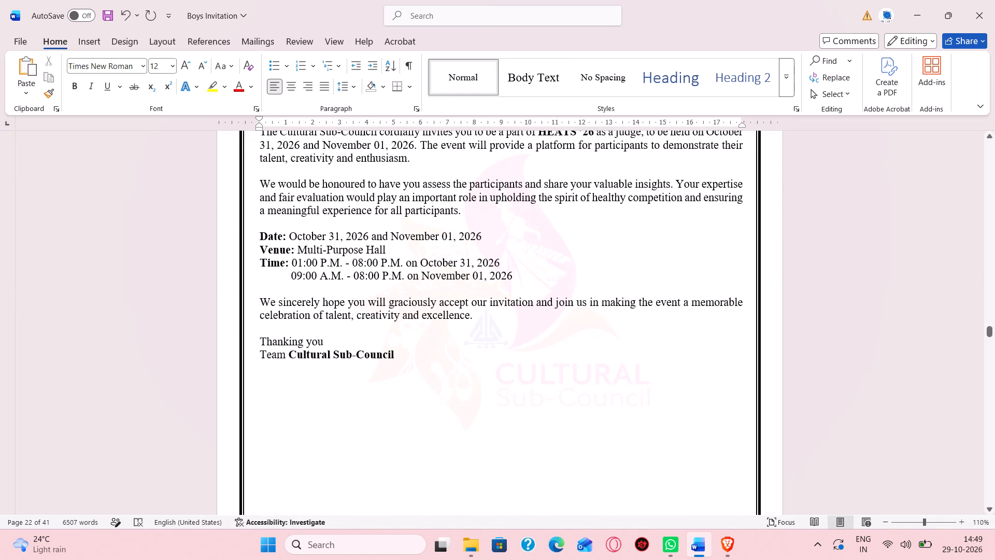
{"action": "left_click_drag", "start_coordinate": [404, 359], "coordinate": [260, 359]}
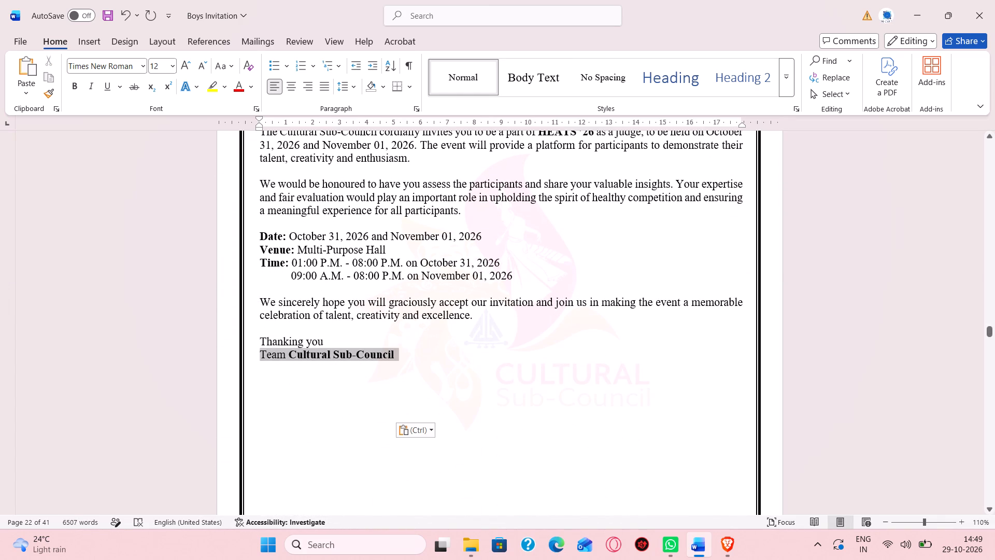
{"action": "left_click_drag", "start_coordinate": [260, 359], "coordinate": [260, 359]}
{"action": "key", "text": "BackSpace"}
{"action": "key", "text": "Return"}
{"action": "key", "text": "ctrl+v"}
In the page 23 letter, replace the team line below "Thanking you" with a blank line and the copied "Regards," closing.
{"action": "scroll", "coordinate": [260, 359], "scroll_direction": "down", "scroll_amount": 3}
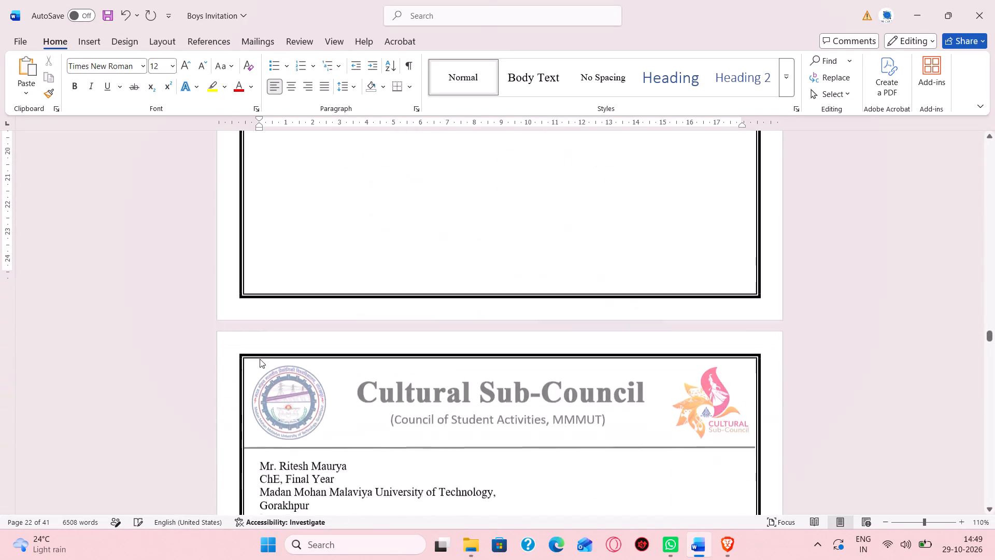
{"action": "scroll", "coordinate": [260, 359], "scroll_direction": "down", "scroll_amount": 5}
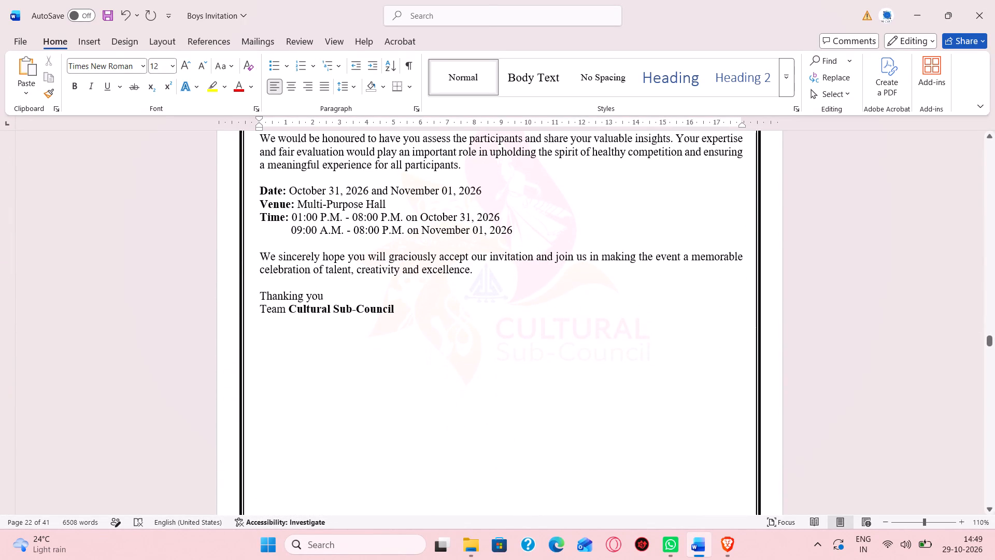
{"action": "left_click_drag", "start_coordinate": [402, 305], "coordinate": [266, 305]}
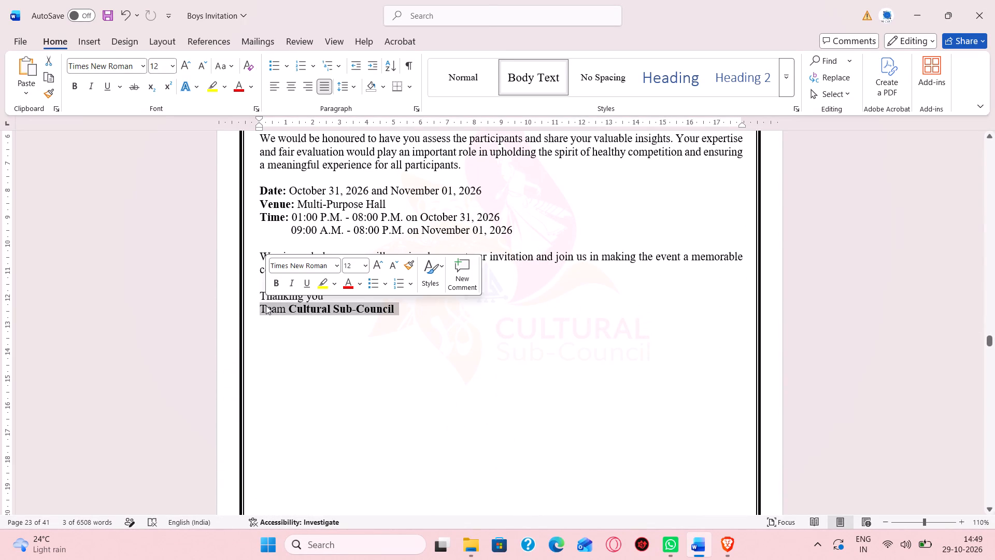
{"action": "key", "text": "BackSpace"}
{"action": "key", "text": "Return"}
{"action": "key", "text": "ctrl+v"}
In the page 24 letter, replace the "Team Cultural Sub-Council" line with a blank line and the copied "Regards," closing.
{"action": "scroll", "coordinate": [266, 305], "scroll_direction": "down", "scroll_amount": 4}
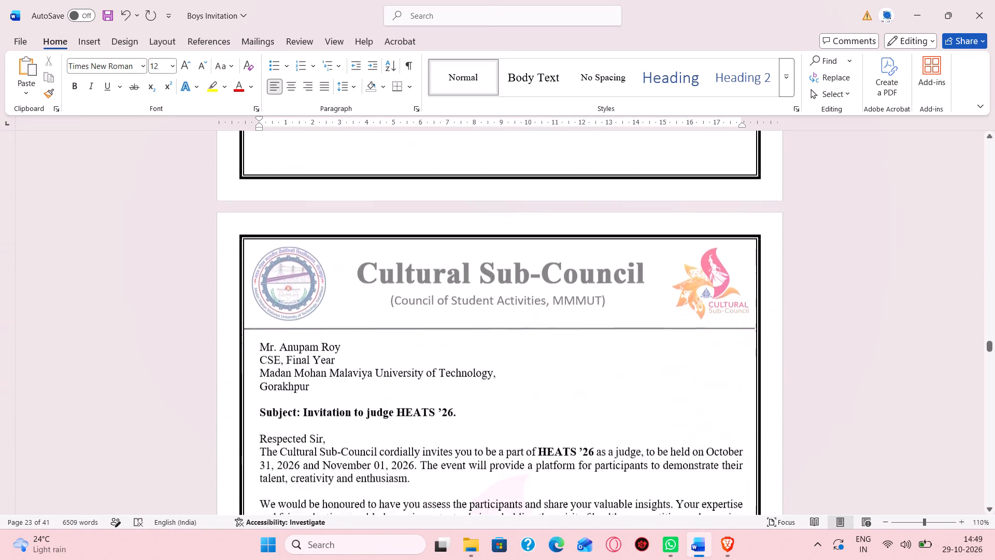
{"action": "scroll", "coordinate": [266, 305], "scroll_direction": "down", "scroll_amount": 3}
{"action": "left_click_drag", "start_coordinate": [404, 331], "coordinate": [343, 326]}
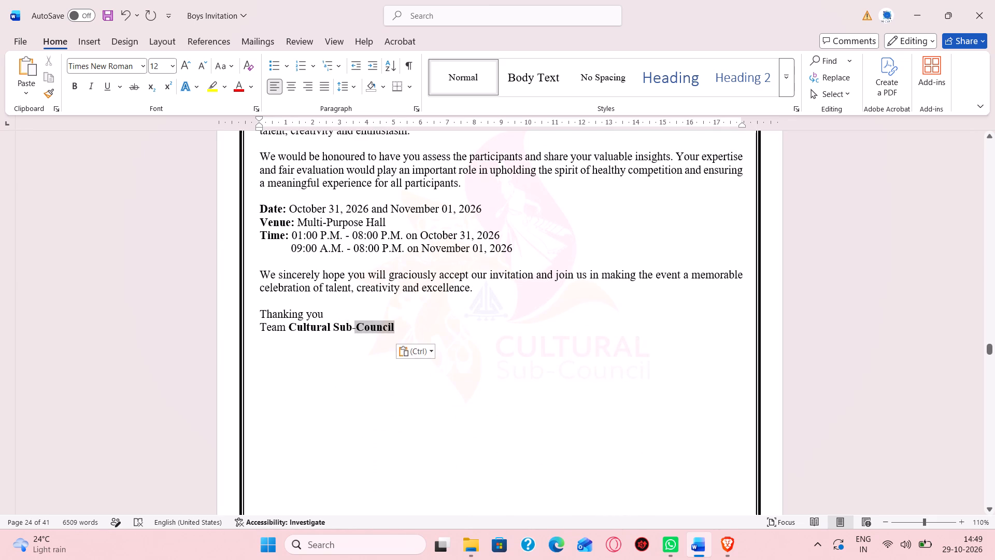
{"action": "left_click_drag", "start_coordinate": [343, 326], "coordinate": [276, 328]}
{"action": "key", "text": "BackSpace"}
{"action": "key", "text": "Return"}
{"action": "key", "text": "ctrl+v"}
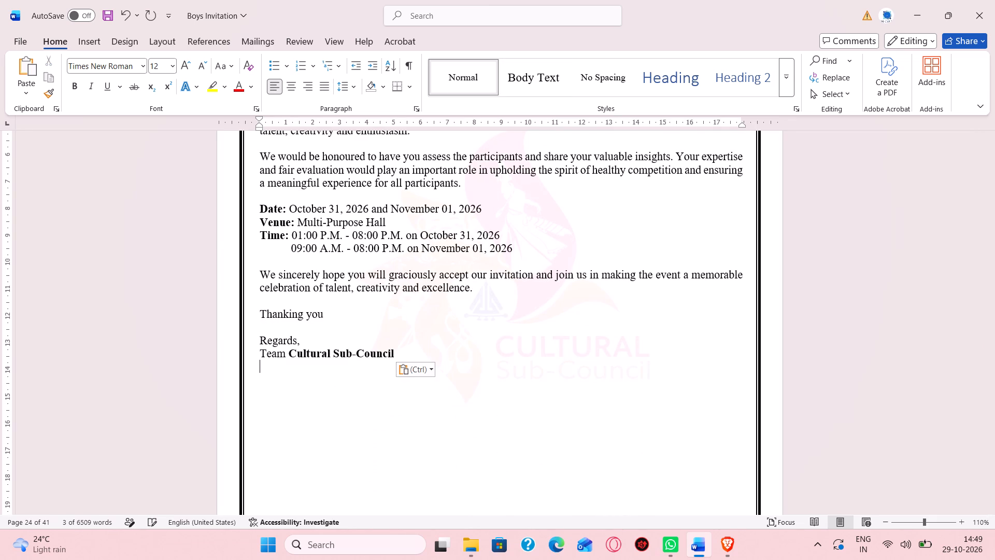
In the page 25 letter, replace the team line below "Thanking you" with a blank line and the copied "Regards," closing.
{"action": "scroll", "coordinate": [276, 328], "scroll_direction": "down", "scroll_amount": 6}
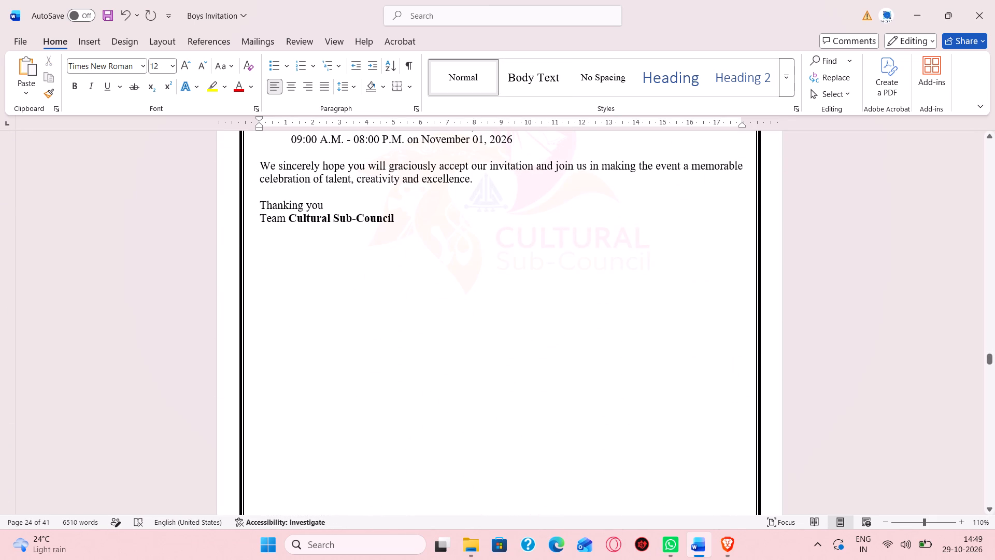
{"action": "left_click_drag", "start_coordinate": [414, 221], "coordinate": [270, 223]}
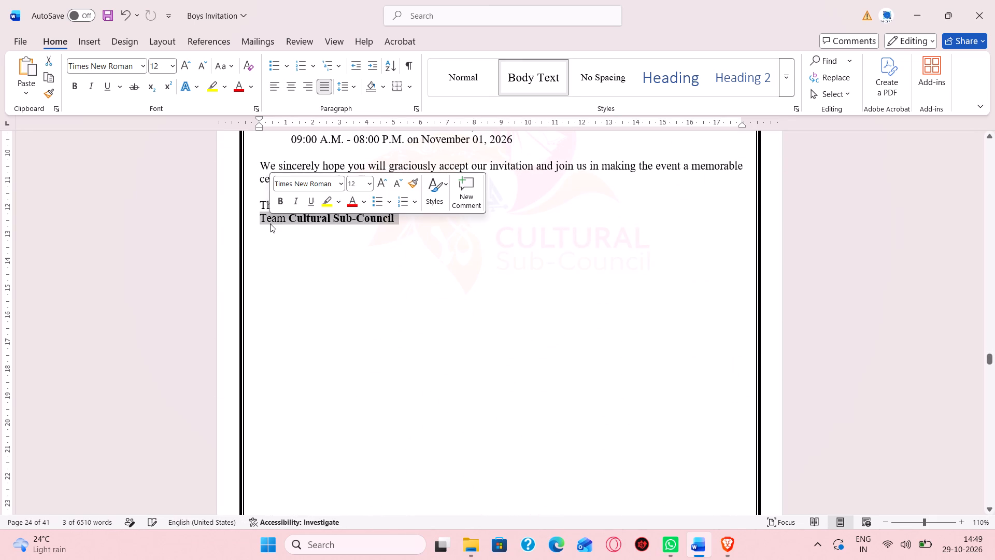
{"action": "key", "text": "BackSpace"}
{"action": "key", "text": "Return"}
{"action": "key", "text": "ctrl+v"}
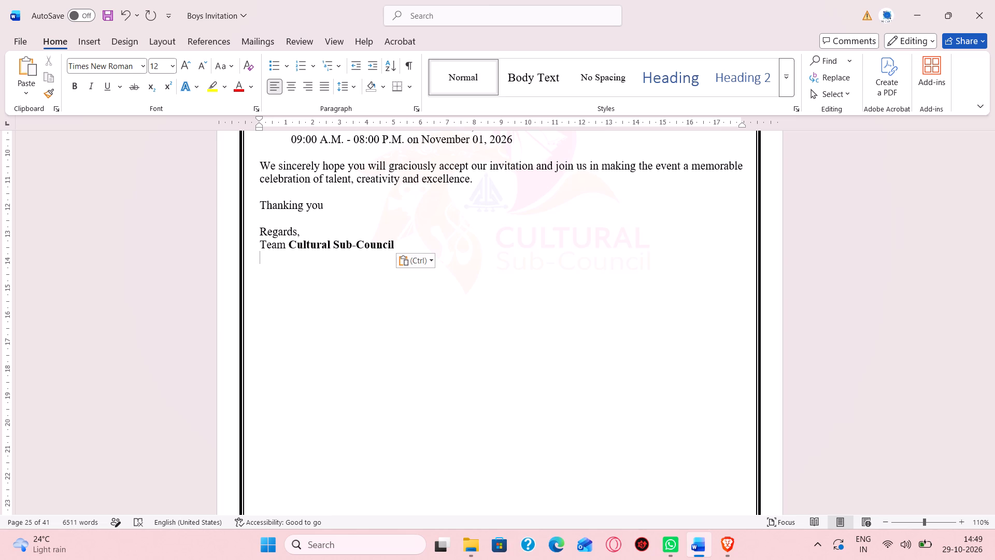
In the page 26 letter, replace the "Team Cultural Sub-Council" line with a blank line and the copied "Regards," closing.
{"action": "scroll", "coordinate": [270, 223], "scroll_direction": "down", "scroll_amount": 7}
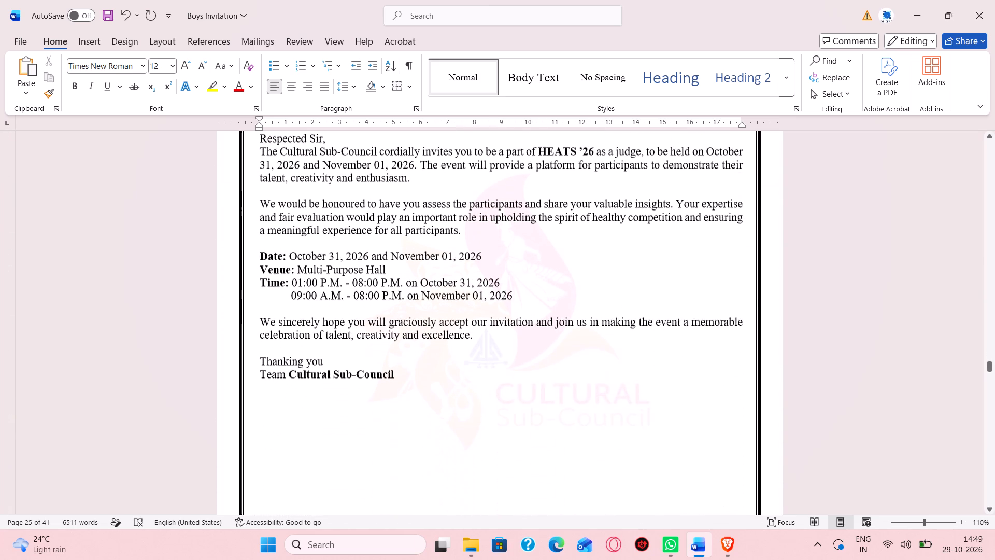
{"action": "scroll", "coordinate": [270, 223], "scroll_direction": "down", "scroll_amount": 1}
{"action": "left_click_drag", "start_coordinate": [406, 337], "coordinate": [276, 337]}
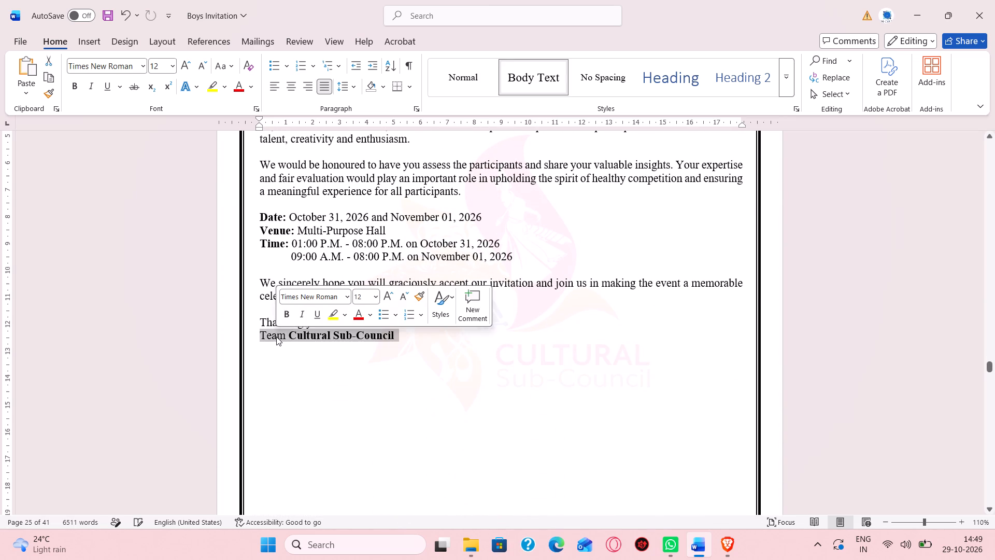
{"action": "key", "text": "BackSpace"}
{"action": "key", "text": "Return"}
{"action": "key", "text": "ctrl+v"}
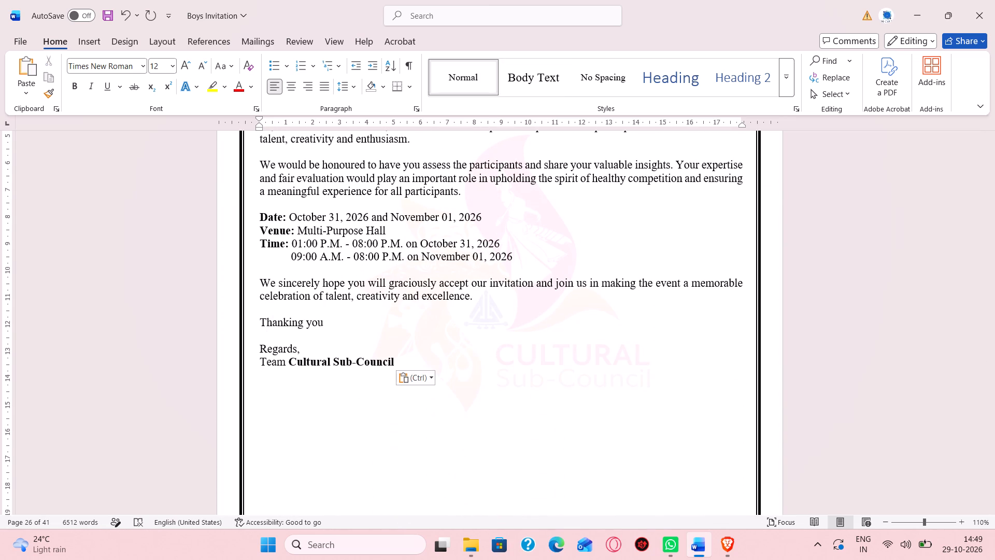
In the page 27 letter, replace the team line below "Thanking you" with a blank line and the copied "Regards," closing.
{"action": "scroll", "coordinate": [276, 337], "scroll_direction": "down", "scroll_amount": 3}
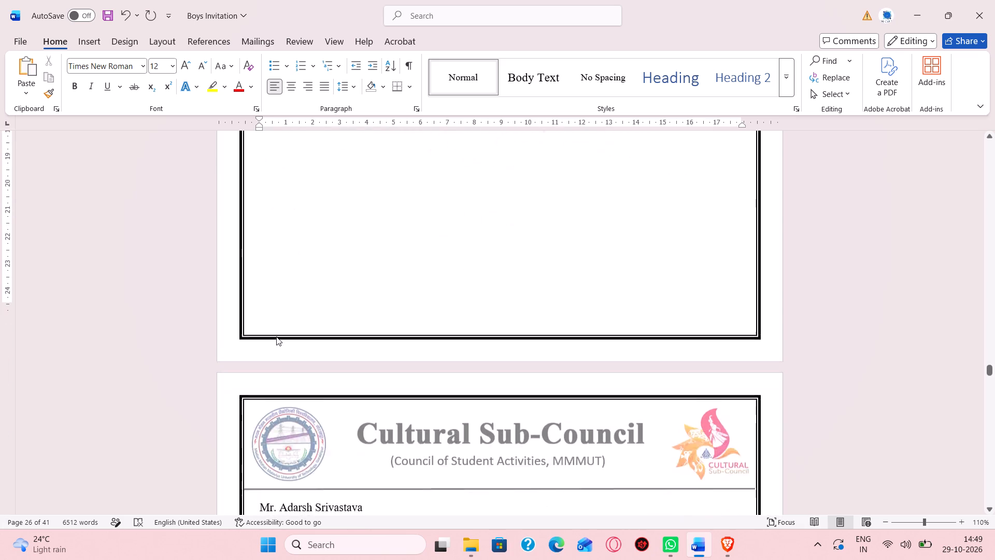
{"action": "scroll", "coordinate": [276, 337], "scroll_direction": "down", "scroll_amount": 6}
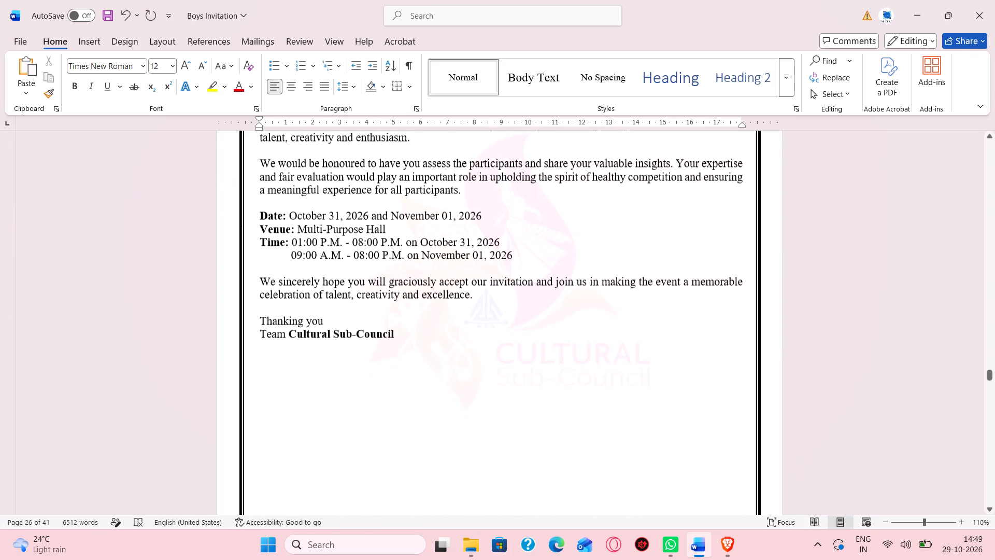
{"action": "left_click_drag", "start_coordinate": [401, 332], "coordinate": [272, 330]}
{"action": "key", "text": "BackSpace"}
{"action": "key", "text": "Return"}
{"action": "key", "text": "ctrl+v"}
In the page 28 letter, replace the "Team Cultural Sub-Council" line with a blank line and the copied "Regards," closing.
{"action": "scroll", "coordinate": [272, 330], "scroll_direction": "down", "scroll_amount": 1}
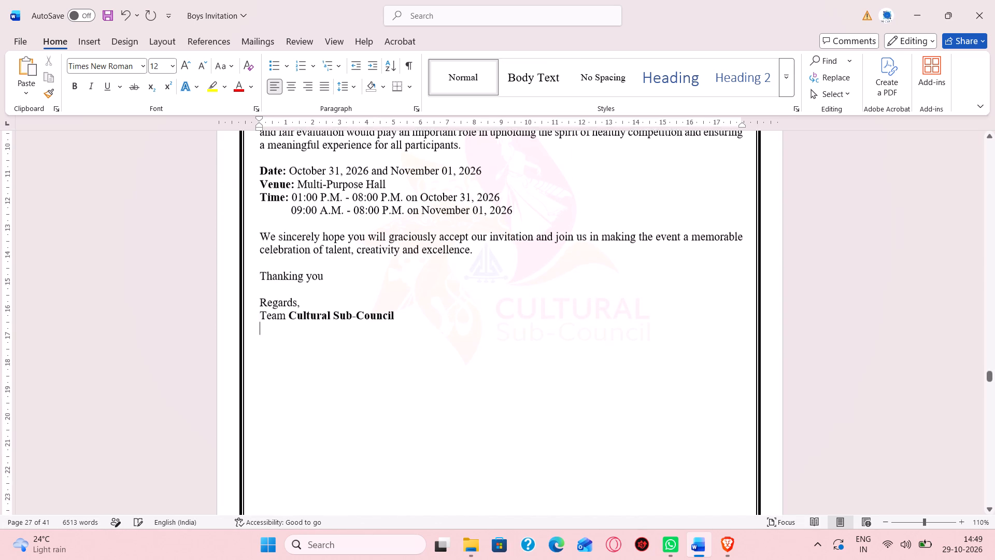
{"action": "scroll", "coordinate": [272, 330], "scroll_direction": "down", "scroll_amount": 6}
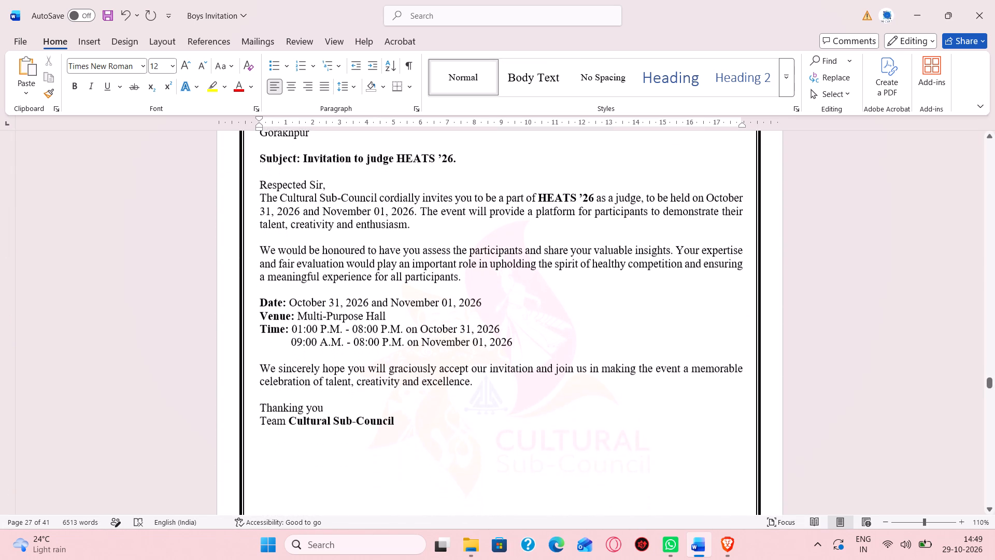
{"action": "left_click_drag", "start_coordinate": [396, 417], "coordinate": [294, 421]}
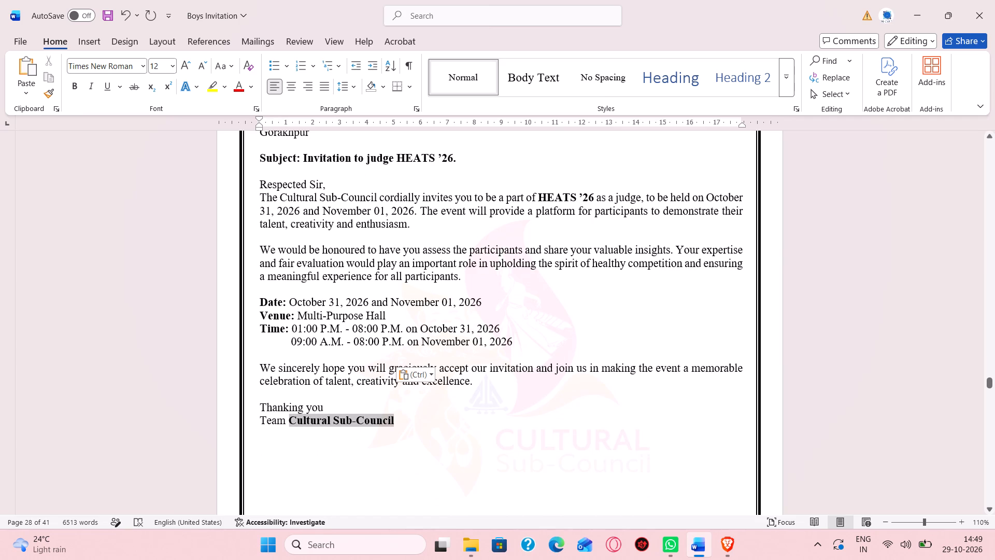
{"action": "left_click_drag", "start_coordinate": [294, 421], "coordinate": [274, 419]}
{"action": "key", "text": "BackSpace"}
{"action": "key", "text": "Return"}
{"action": "key", "text": "ctrl+v"}
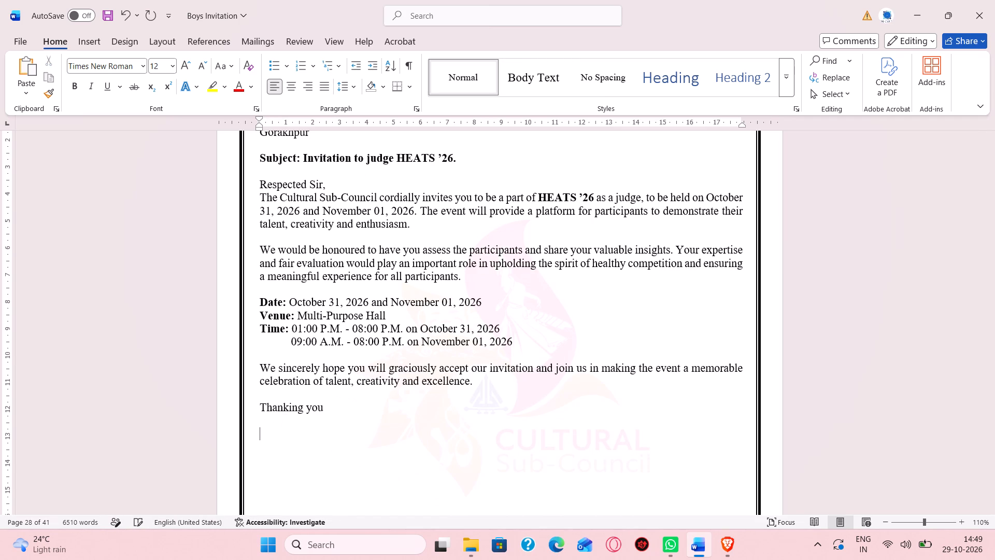
In the page 29 letter, replace the team line with the copied "Regards," closing and insert a blank line below "Thanking you".
{"action": "scroll", "coordinate": [274, 419], "scroll_direction": "down", "scroll_amount": 5}
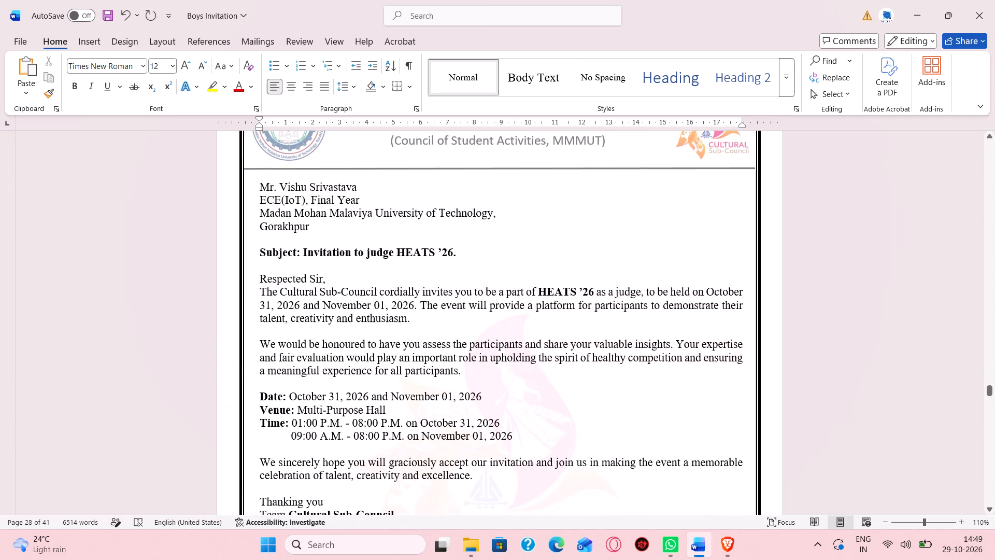
{"action": "scroll", "coordinate": [274, 419], "scroll_direction": "down", "scroll_amount": 1}
{"action": "left_click_drag", "start_coordinate": [403, 238], "coordinate": [274, 241]}
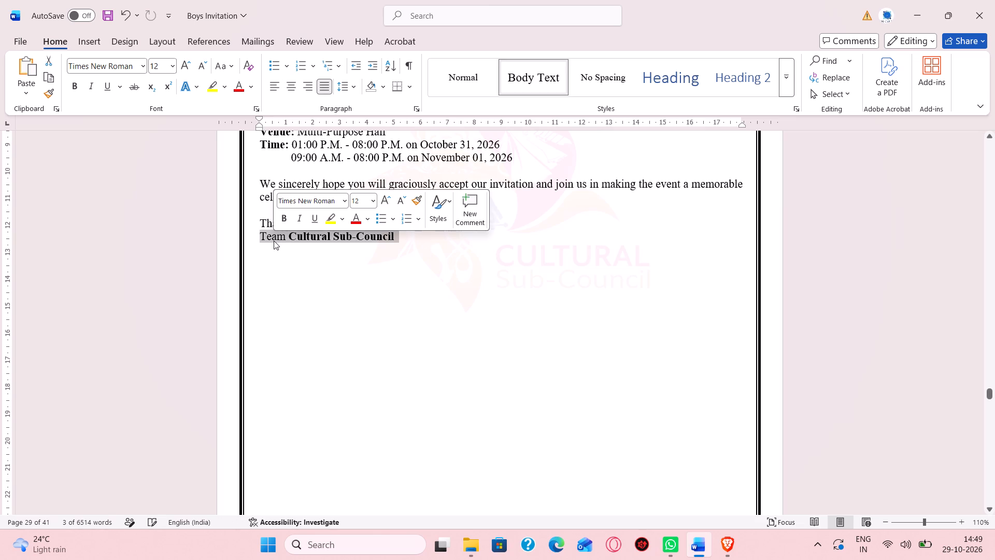
{"action": "key", "text": "BackSpace"}
{"action": "key", "text": "ctrl+v"}
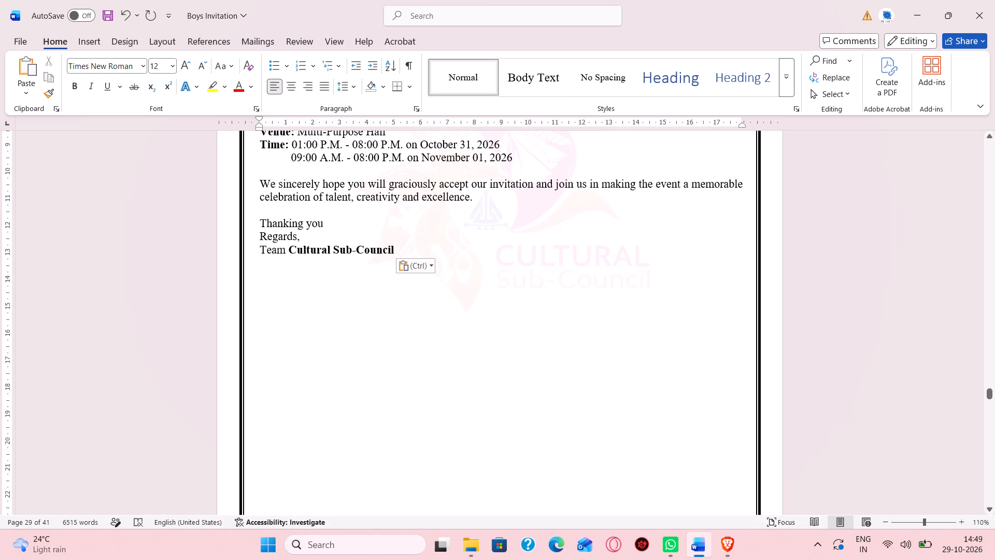
{"action": "left_click", "coordinate": [337, 224]}
{"action": "key", "text": "Return"}
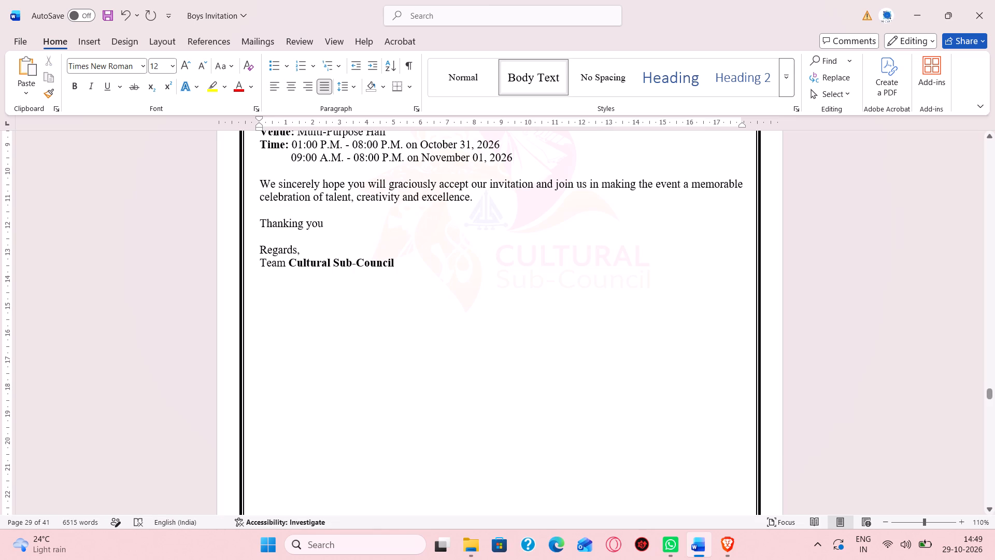
Add a full stop after "Thanking you" in the page 29 letter.
{"action": "left_click", "coordinate": [340, 225]}
{"action": "key", "text": "period"}
In the page 30 letter, replace the "Team Cultural Sub-Council" line with a blank line and the copied "Regards," closing.
{"action": "scroll", "coordinate": [340, 225], "scroll_direction": "up", "scroll_amount": 5}
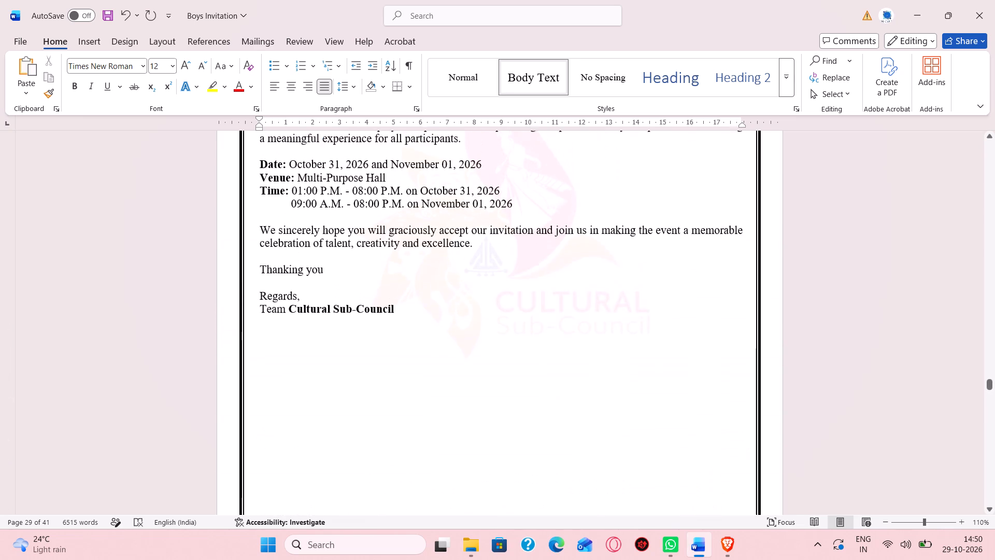
{"action": "scroll", "coordinate": [340, 225], "scroll_direction": "up", "scroll_amount": 1}
{"action": "scroll", "coordinate": [340, 225], "scroll_direction": "down", "scroll_amount": 10}
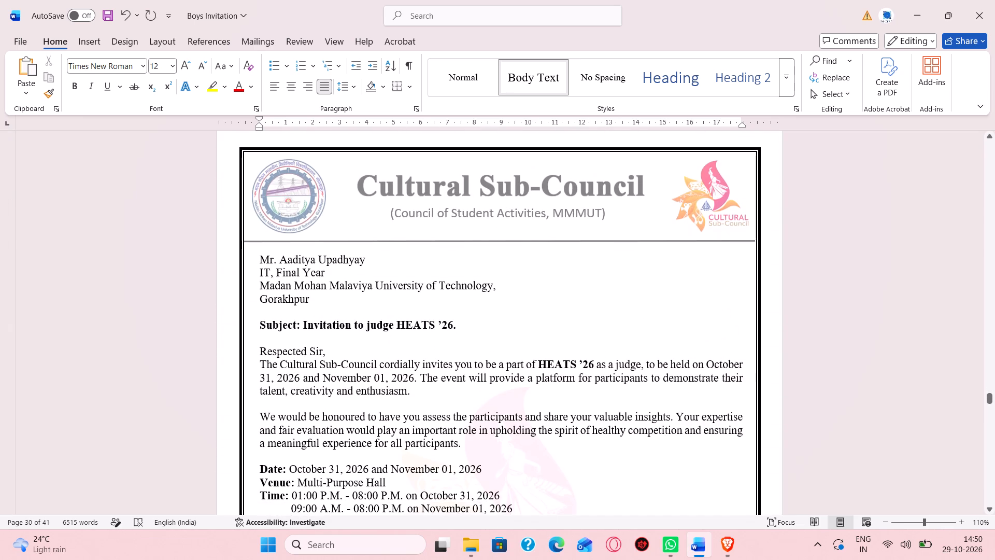
{"action": "scroll", "coordinate": [340, 225], "scroll_direction": "down", "scroll_amount": 3}
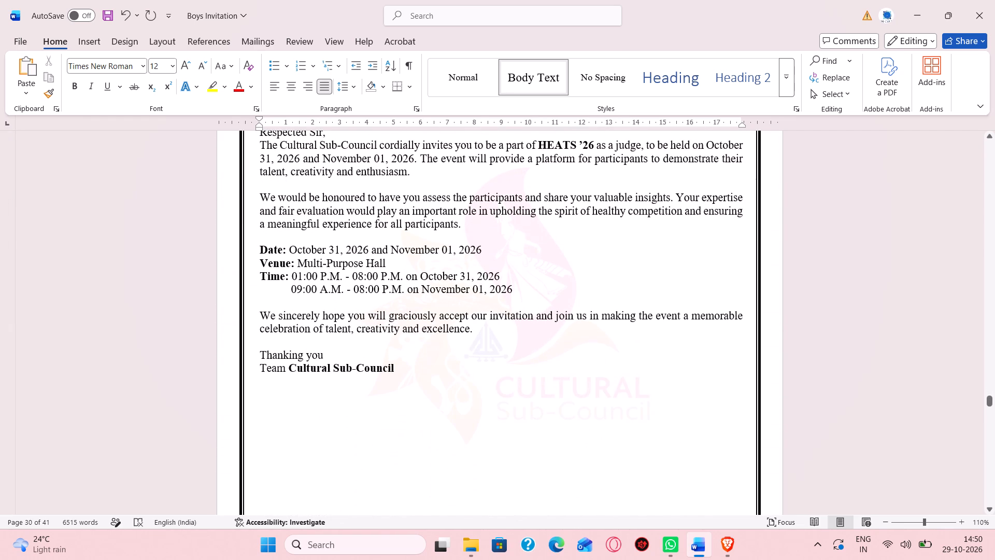
{"action": "left_click_drag", "start_coordinate": [412, 365], "coordinate": [256, 368]}
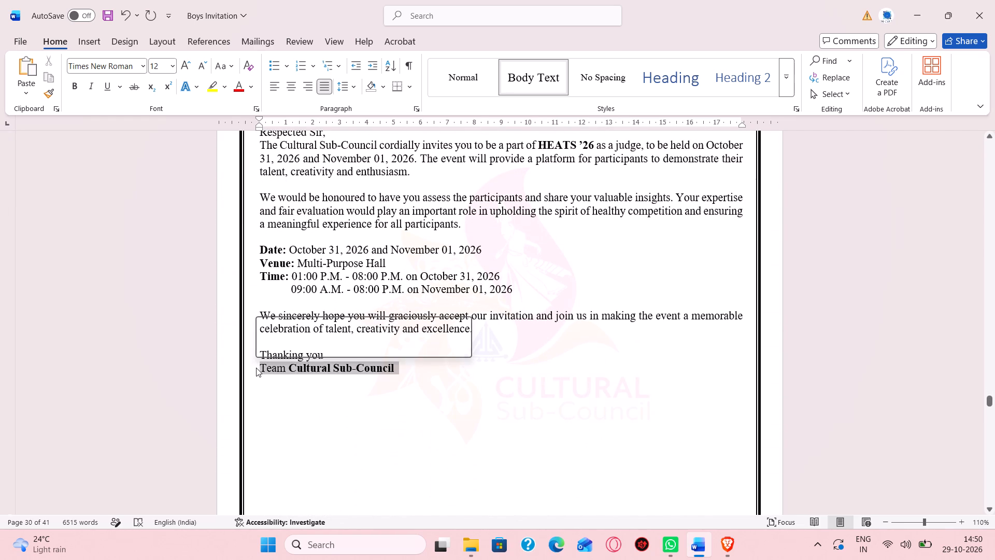
{"action": "key", "text": "BackSpace"}
{"action": "key", "text": "Return"}
{"action": "key", "text": "ctrl+v"}
In the page 31 letter, replace the team line below "Thanking you" with a blank line and the copied "Regards," closing.
{"action": "scroll", "coordinate": [256, 368], "scroll_direction": "down", "scroll_amount": 3}
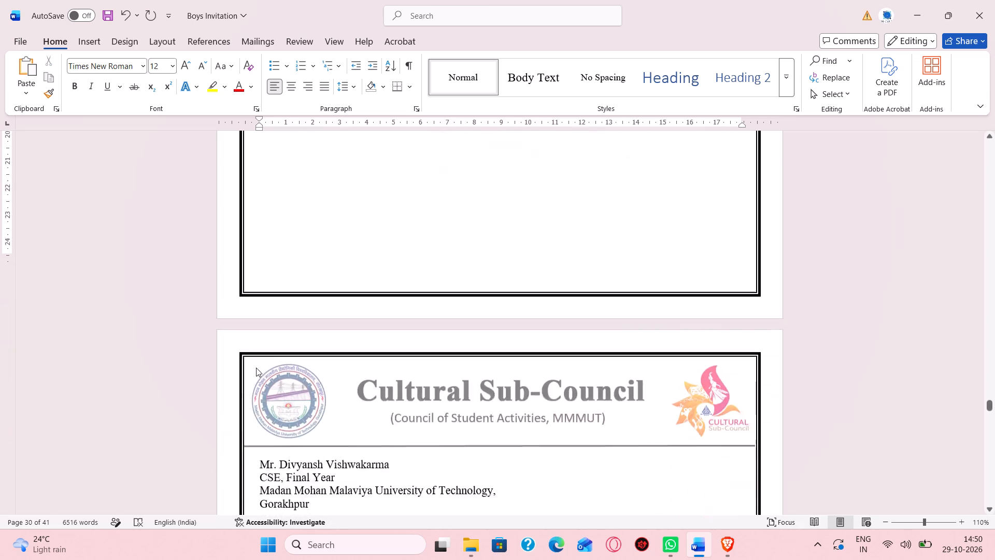
{"action": "scroll", "coordinate": [256, 368], "scroll_direction": "down", "scroll_amount": 5}
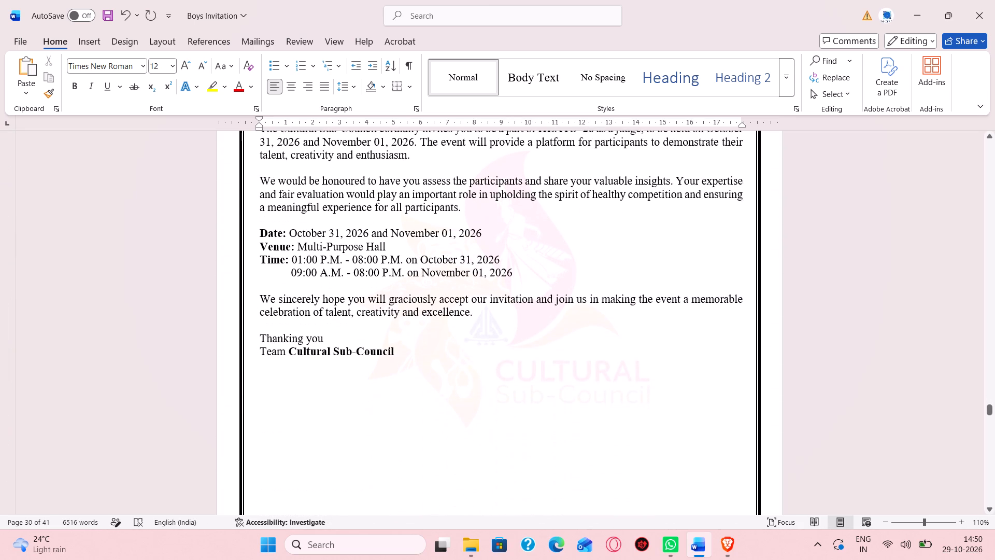
{"action": "left_click_drag", "start_coordinate": [403, 353], "coordinate": [272, 354]}
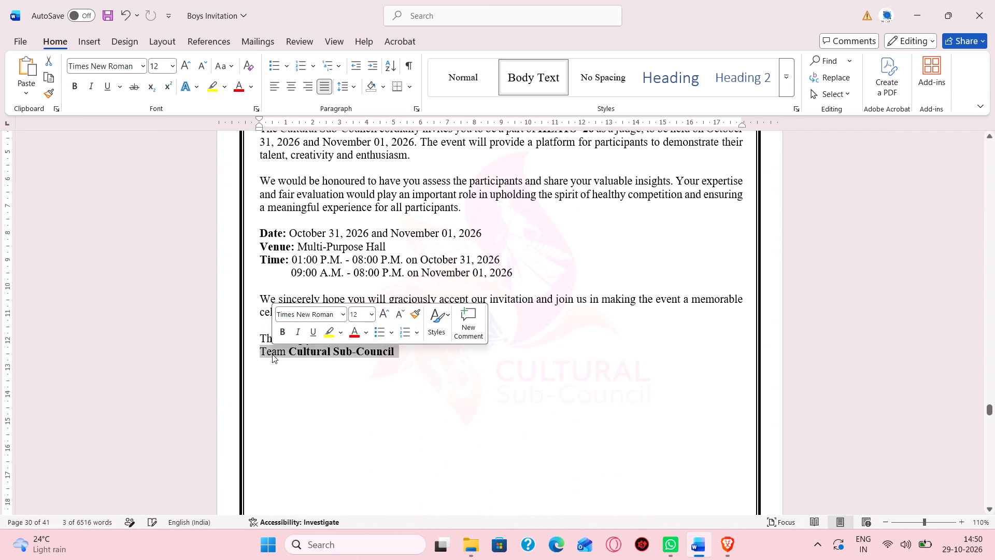
{"action": "key", "text": "BackSpace"}
{"action": "key", "text": "Return"}
{"action": "key", "text": "ctrl+v"}
In the page 32 letter, replace the team line below "Thanking you" with a blank line and the copied "Regards," closing.
{"action": "scroll", "coordinate": [272, 354], "scroll_direction": "down", "scroll_amount": 3}
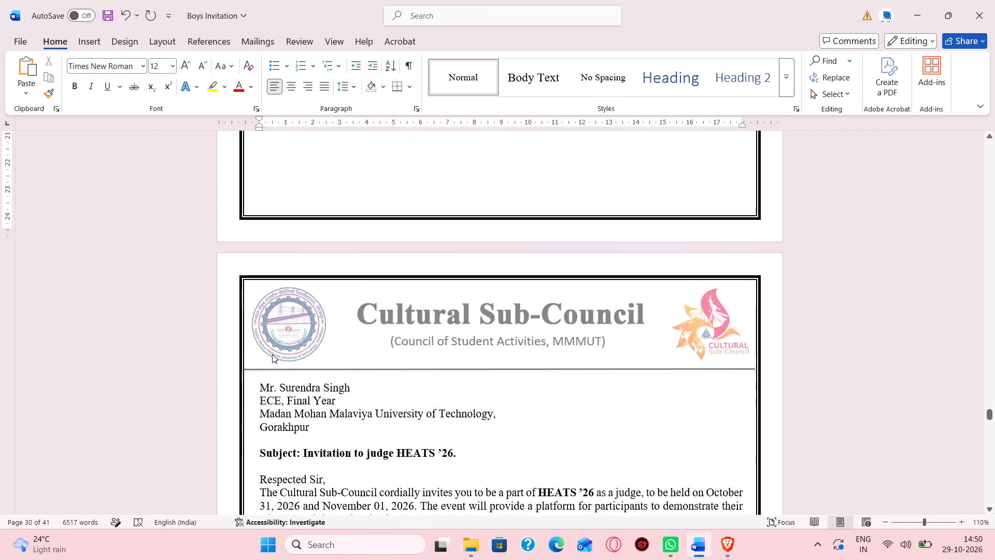
{"action": "scroll", "coordinate": [272, 354], "scroll_direction": "down", "scroll_amount": 4}
{"action": "left_click_drag", "start_coordinate": [397, 247], "coordinate": [274, 251]}
{"action": "key", "text": "BackSpace"}
{"action": "key", "text": "Return"}
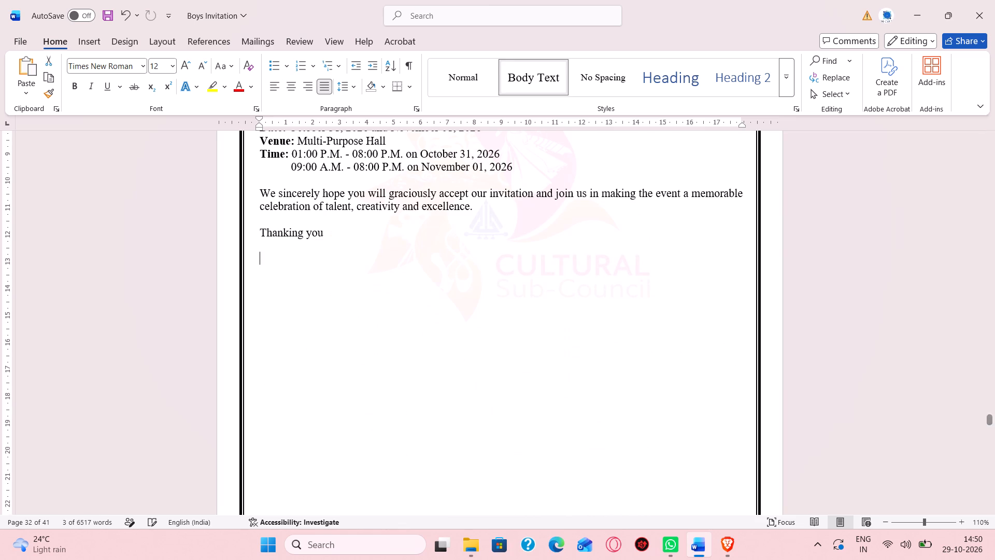
{"action": "key", "text": "ctrl+v"}
In the page 33 letter, replace the "Team Cultural Sub-Council" line with a blank line and the copied "Regards," closing.
{"action": "scroll", "coordinate": [274, 251], "scroll_direction": "down", "scroll_amount": 4}
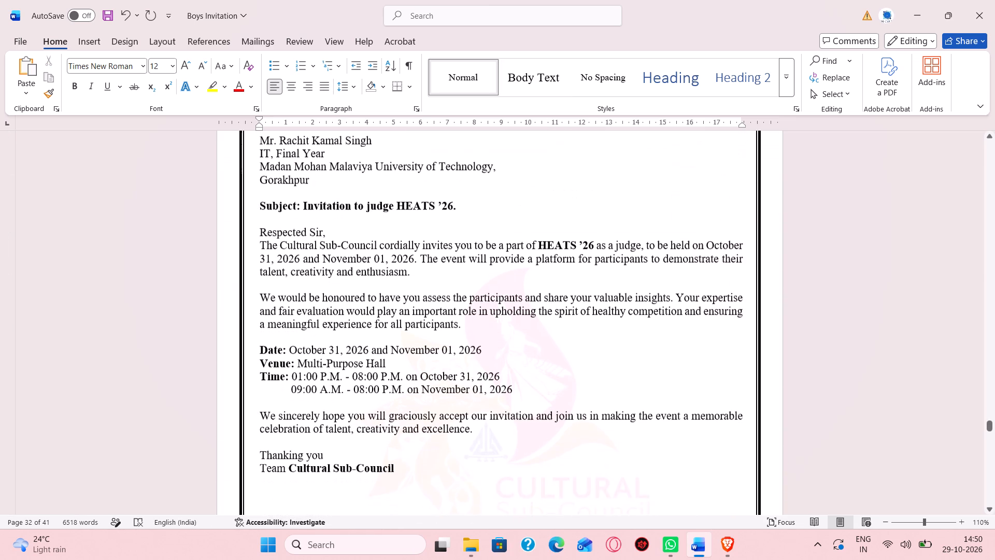
{"action": "left_click_drag", "start_coordinate": [397, 460], "coordinate": [283, 465]}
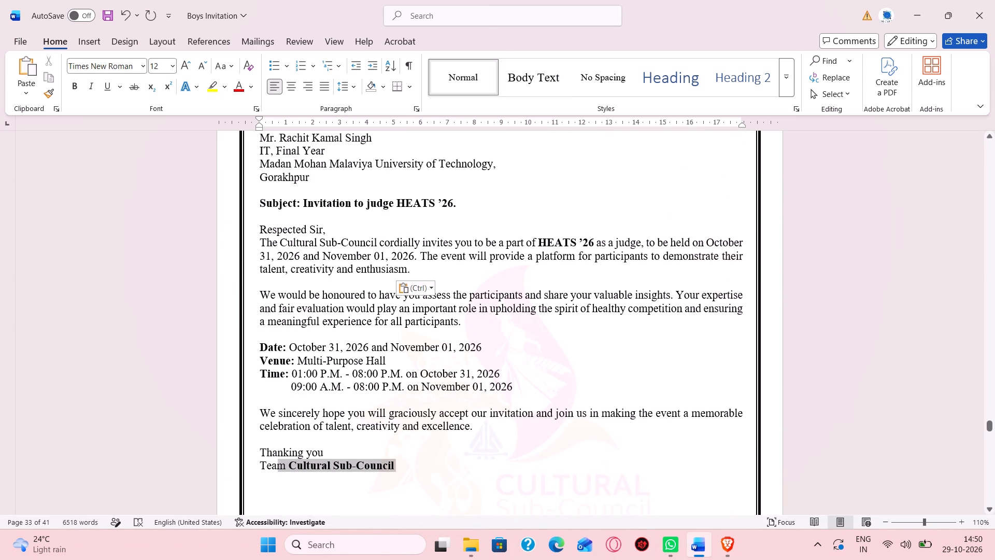
{"action": "left_click_drag", "start_coordinate": [283, 465], "coordinate": [274, 465]}
{"action": "key", "text": "BackSpace"}
{"action": "key", "text": "Return"}
{"action": "key", "text": "ctrl+v"}
In the page 34 letter, replace the team line below "Thanking you" with a blank line and the copied "Regards," closing.
{"action": "scroll", "coordinate": [274, 465], "scroll_direction": "down", "scroll_amount": 1}
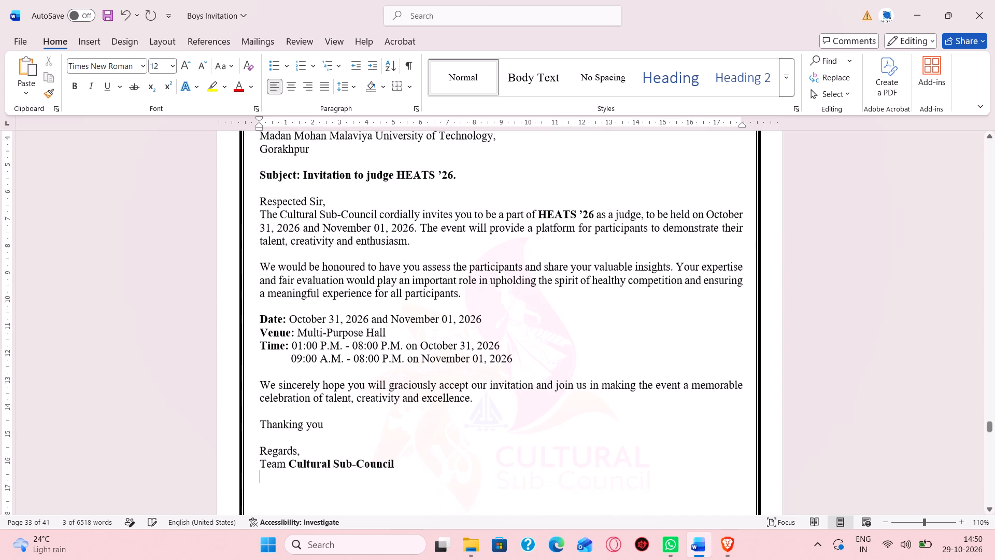
{"action": "scroll", "coordinate": [274, 465], "scroll_direction": "down", "scroll_amount": 6}
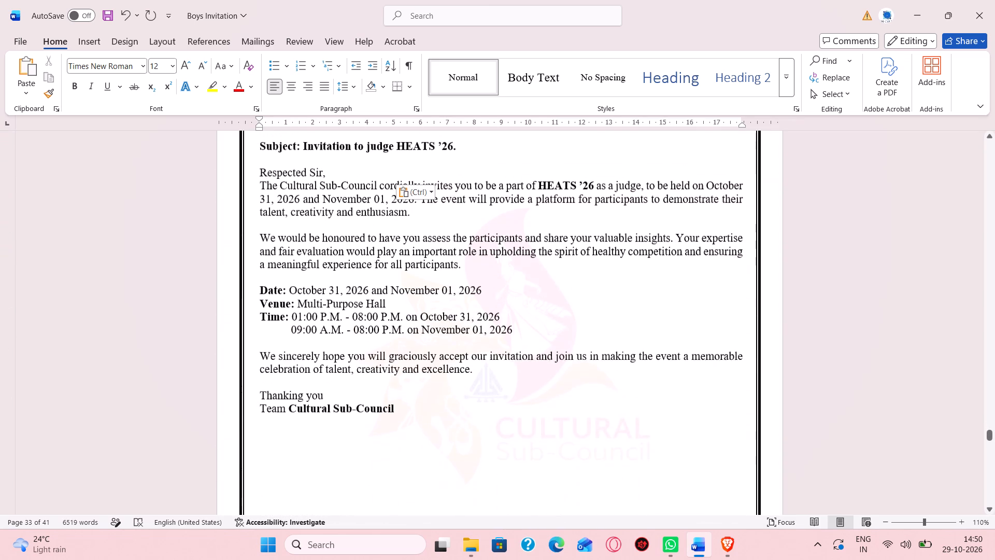
{"action": "left_click_drag", "start_coordinate": [396, 405], "coordinate": [269, 407]}
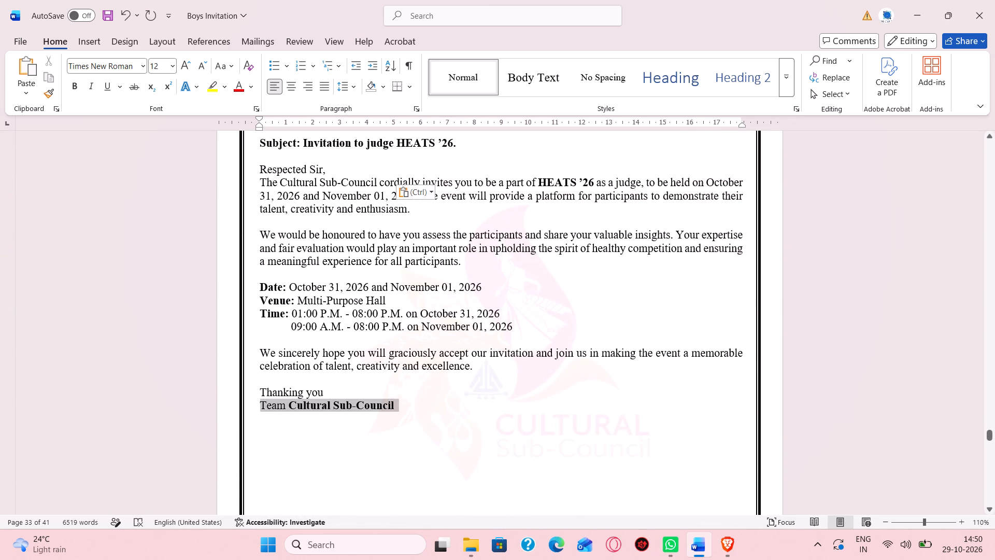
{"action": "left_click_drag", "start_coordinate": [269, 407], "coordinate": [267, 407]}
{"action": "key", "text": "BackSpace"}
{"action": "key", "text": "Return"}
{"action": "key", "text": "ctrl+v"}
In the page 35 letter, replace the "Team Cultural Sub-Council" line with a blank line and the copied "Regards," closing.
{"action": "scroll", "coordinate": [267, 407], "scroll_direction": "down", "scroll_amount": 2}
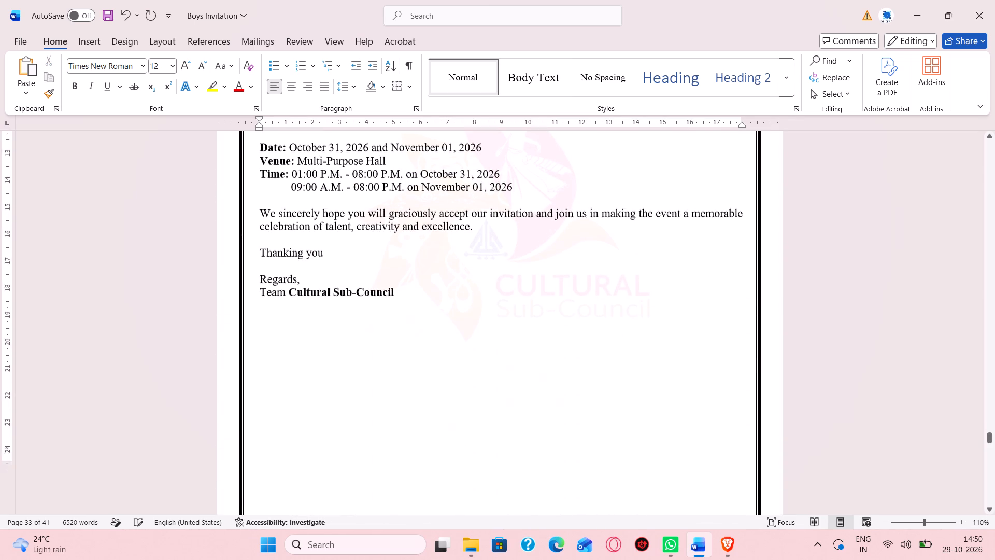
{"action": "scroll", "coordinate": [267, 407], "scroll_direction": "down", "scroll_amount": 5}
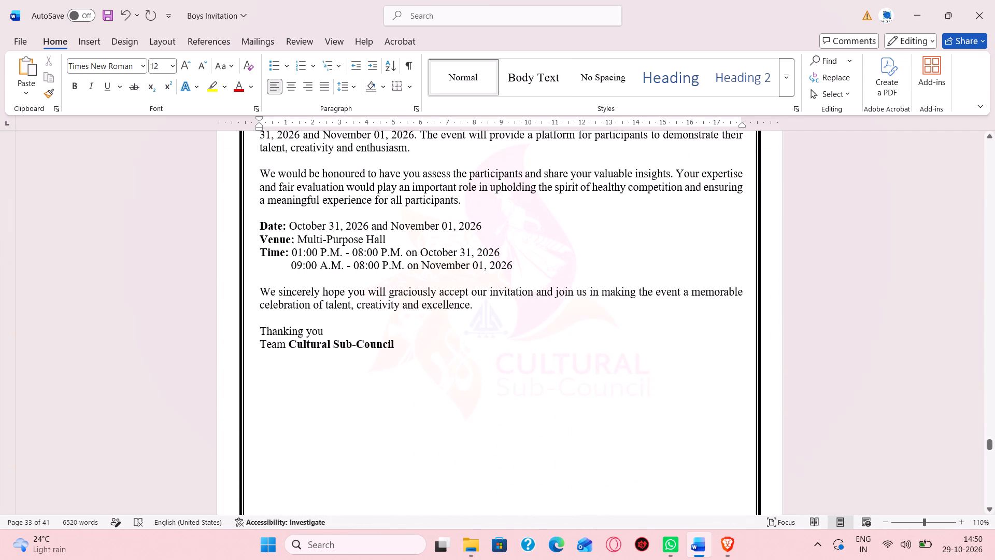
{"action": "left_click_drag", "start_coordinate": [403, 339], "coordinate": [271, 340]}
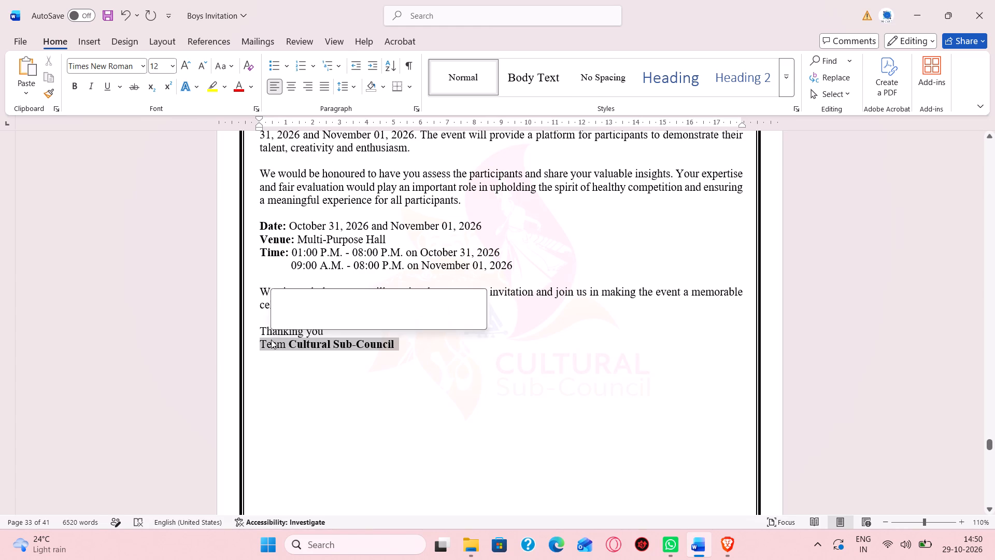
{"action": "key", "text": "BackSpace"}
{"action": "key", "text": "Return"}
{"action": "key", "text": "ctrl+v"}
In the page 36 letter, replace the team line below "Thanking you" with a blank line and the copied "Regards," closing.
{"action": "scroll", "coordinate": [271, 340], "scroll_direction": "down", "scroll_amount": 3}
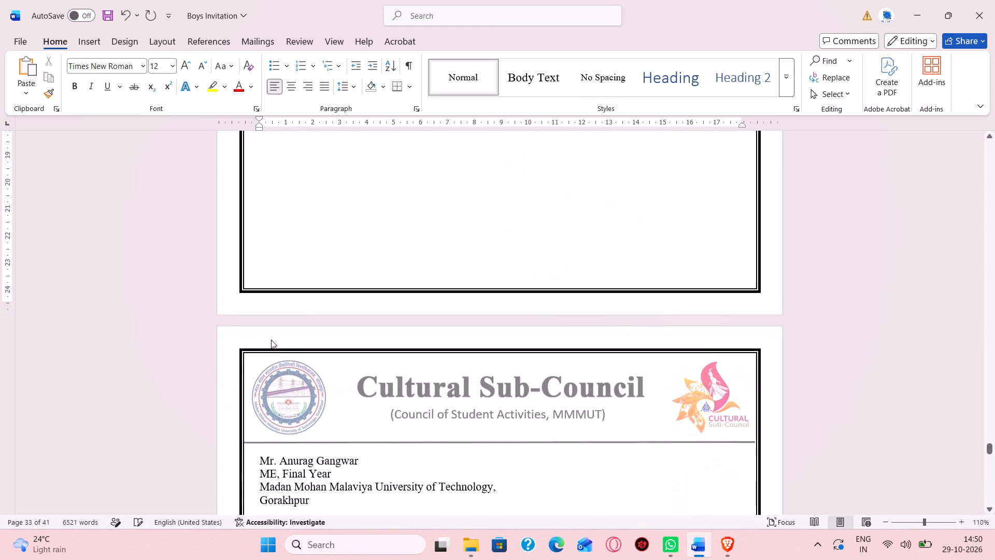
{"action": "scroll", "coordinate": [271, 340], "scroll_direction": "down", "scroll_amount": 4}
{"action": "left_click_drag", "start_coordinate": [397, 316], "coordinate": [264, 321]}
{"action": "key", "text": "BackSpace"}
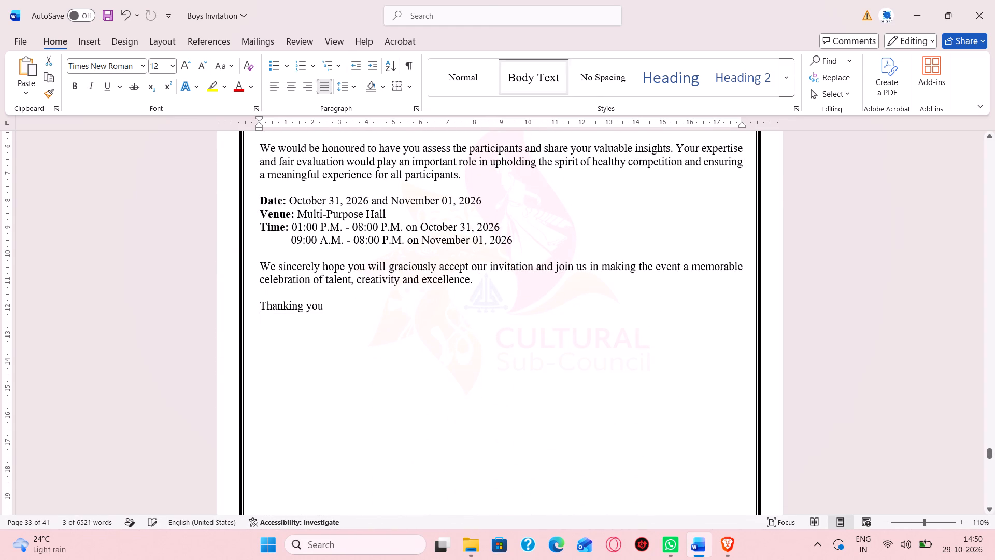
{"action": "key", "text": "Return"}
{"action": "key", "text": "ctrl+v"}
In the page 37 letter, replace the "Team Cultural Sub-Council" line with a blank line and the copied "Regards," closing.
{"action": "scroll", "coordinate": [264, 321], "scroll_direction": "down", "scroll_amount": 4}
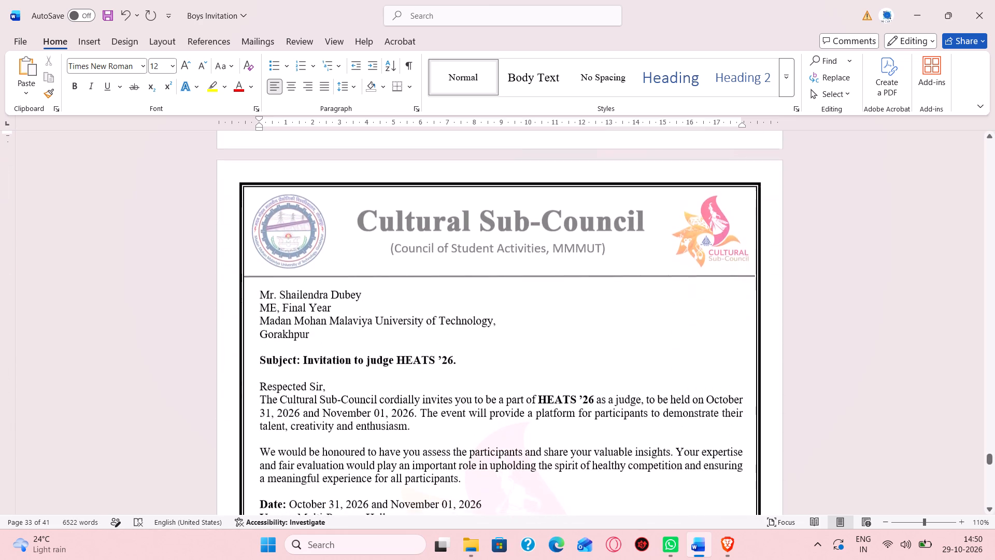
{"action": "scroll", "coordinate": [264, 321], "scroll_direction": "down", "scroll_amount": 3}
{"action": "left_click", "coordinate": [403, 328]}
{"action": "left_click_drag", "start_coordinate": [403, 328], "coordinate": [402, 328]}
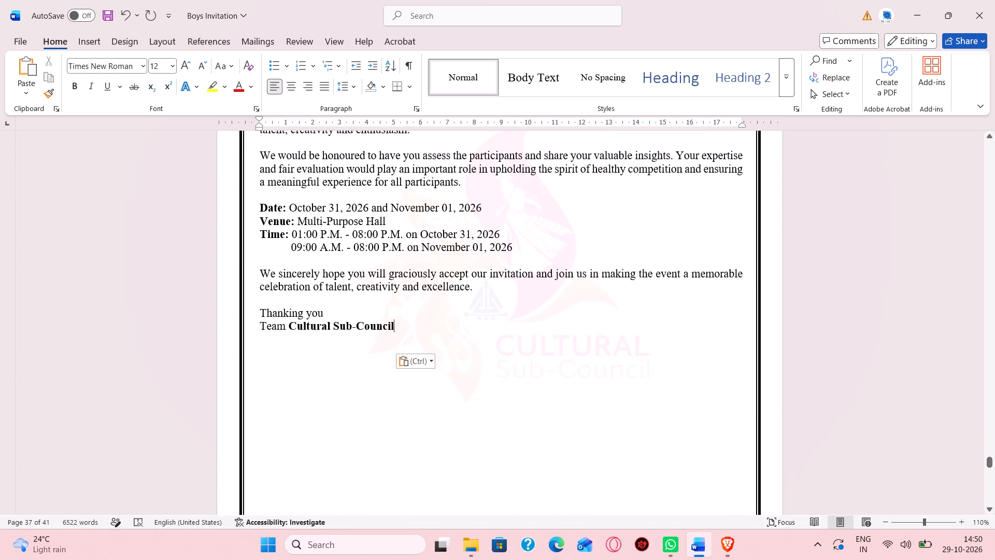
{"action": "left_click_drag", "start_coordinate": [402, 328], "coordinate": [275, 327]}
{"action": "key", "text": "BackSpace"}
{"action": "key", "text": "Return"}
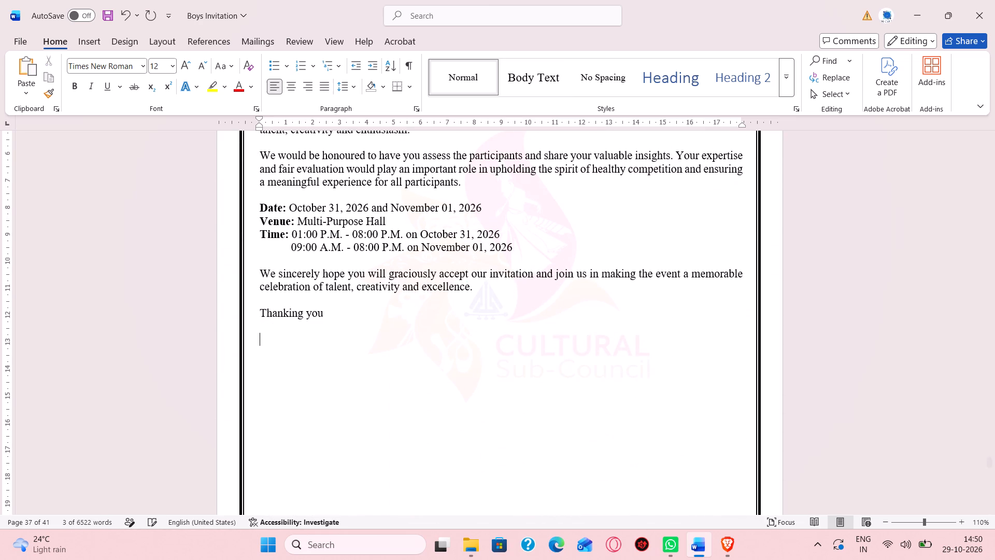
{"action": "key", "text": "ctrl+v"}
In the page 38 letter, replace the "Team Cultural Sub-Council" line with a blank line and the copied "Regards," closing.
{"action": "scroll", "coordinate": [275, 327], "scroll_direction": "down", "scroll_amount": 6}
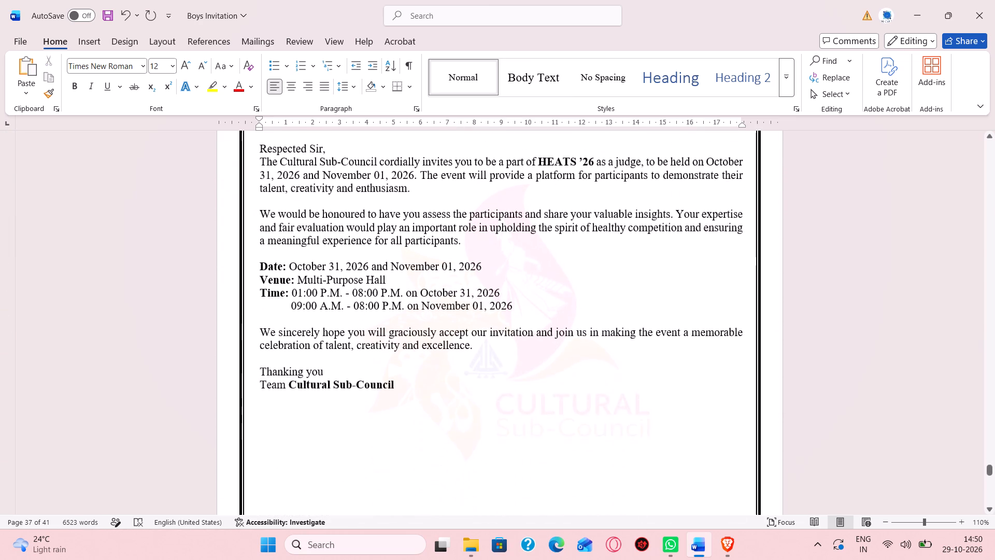
{"action": "scroll", "coordinate": [275, 327], "scroll_direction": "down", "scroll_amount": 1}
{"action": "left_click_drag", "start_coordinate": [405, 293], "coordinate": [277, 293]}
{"action": "key", "text": "BackSpace"}
{"action": "key", "text": "Return"}
{"action": "key", "text": "ctrl+v"}
In the page 39 letter, replace the team line below "Thanking you" with a blank line and the copied "Regards," closing.
{"action": "scroll", "coordinate": [277, 293], "scroll_direction": "down", "scroll_amount": 2}
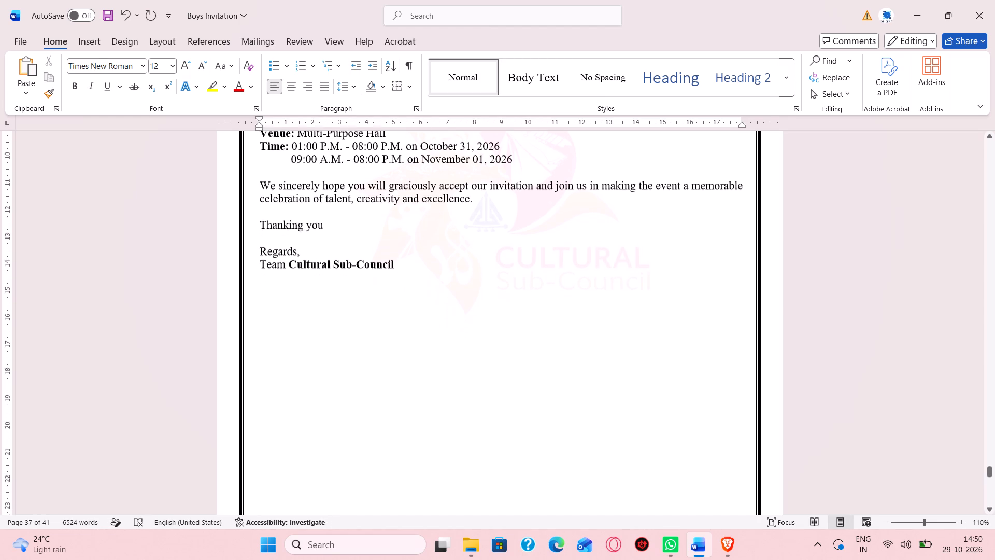
{"action": "scroll", "coordinate": [277, 293], "scroll_direction": "down", "scroll_amount": 5}
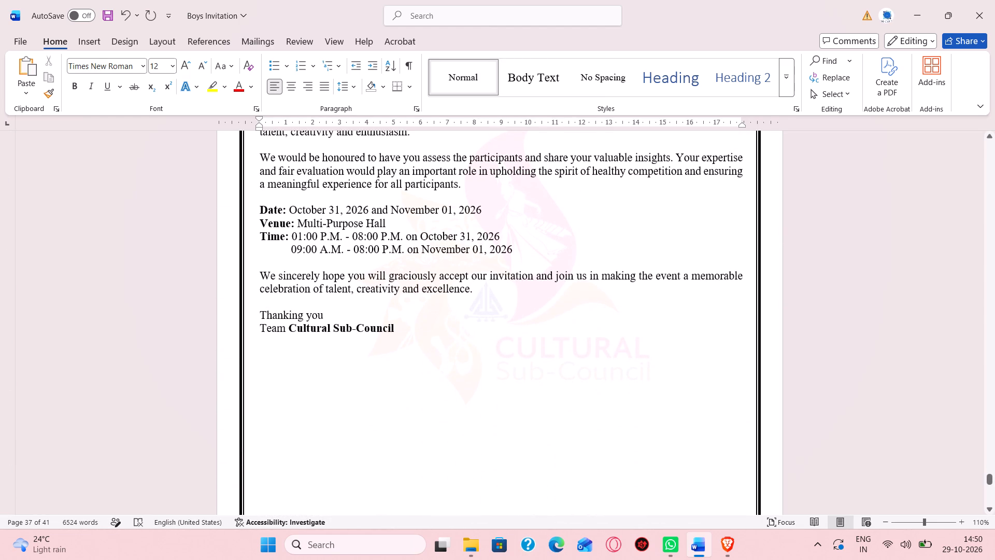
{"action": "left_click_drag", "start_coordinate": [400, 328], "coordinate": [278, 330]}
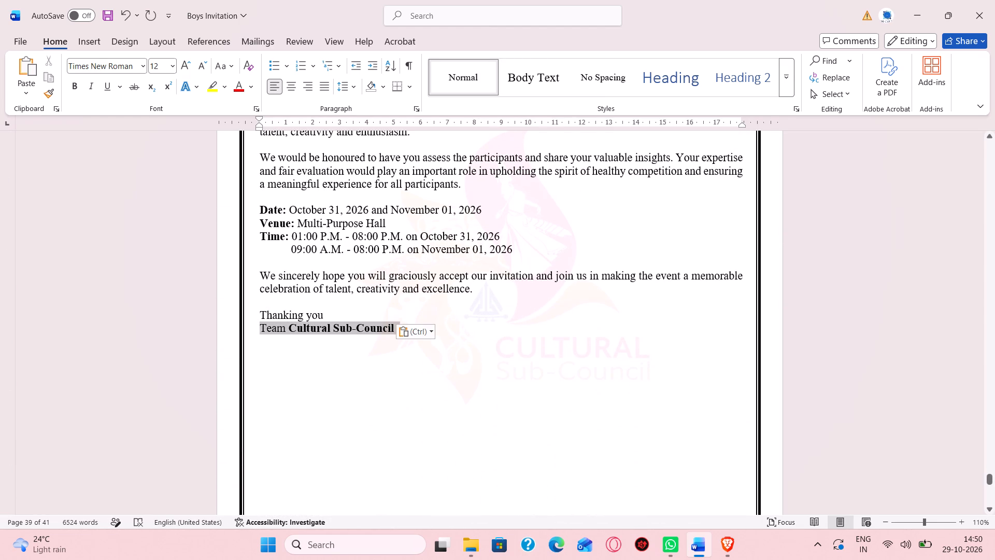
{"action": "left_click_drag", "start_coordinate": [278, 330], "coordinate": [275, 330]}
{"action": "key", "text": "BackSpace"}
{"action": "key", "text": "Return"}
{"action": "key", "text": "ctrl+v"}
In the page 40 letter, replace the "Team Cultural Sub-Council" line with a blank line and the copied "Regards," closing.
{"action": "scroll", "coordinate": [275, 330], "scroll_direction": "down", "scroll_amount": 2}
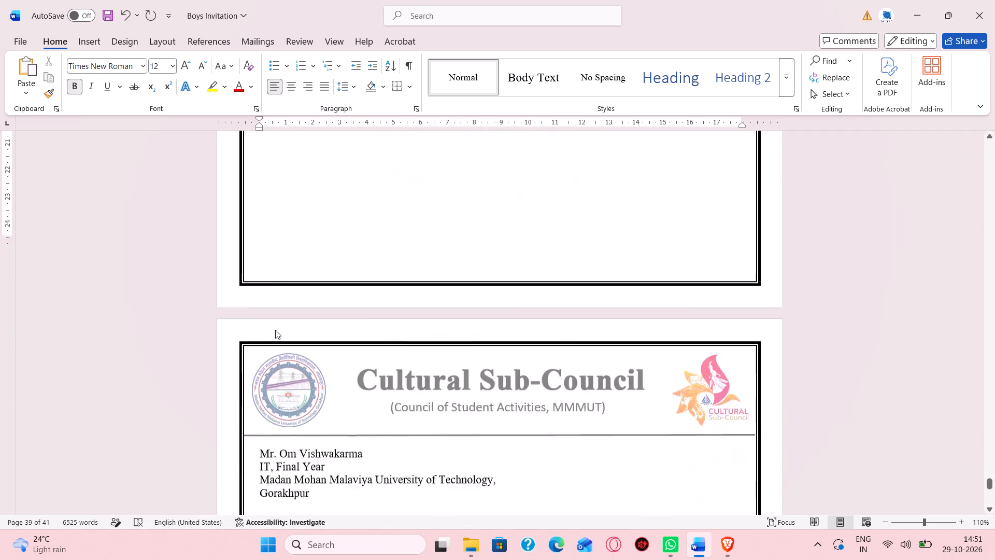
{"action": "scroll", "coordinate": [275, 330], "scroll_direction": "down", "scroll_amount": 4}
{"action": "left_click_drag", "start_coordinate": [400, 386], "coordinate": [399, 386]}
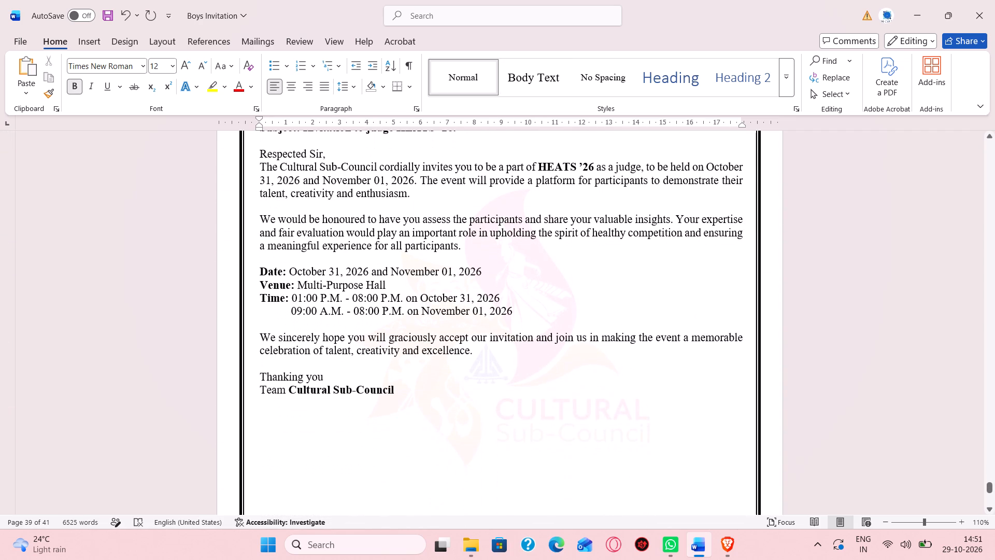
{"action": "left_click_drag", "start_coordinate": [399, 386], "coordinate": [278, 396]}
{"action": "key", "text": "BackSpace"}
{"action": "key", "text": "Return"}
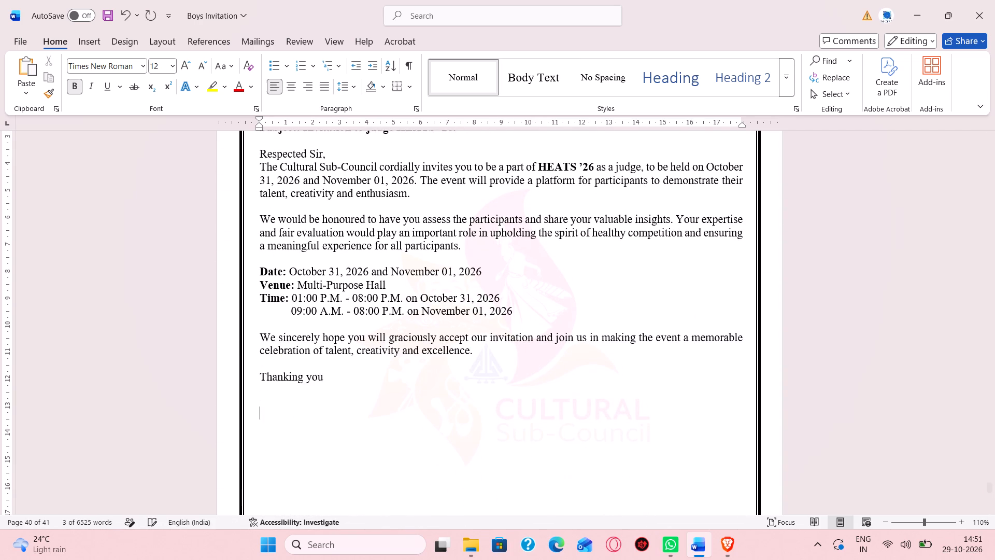
{"action": "key", "text": "ctrl+v"}
In the last letter, on page 41, replace the team line below "Thanking you" with a blank line and the copied "Regards," closing.
{"action": "scroll", "coordinate": [278, 396], "scroll_direction": "down", "scroll_amount": 6}
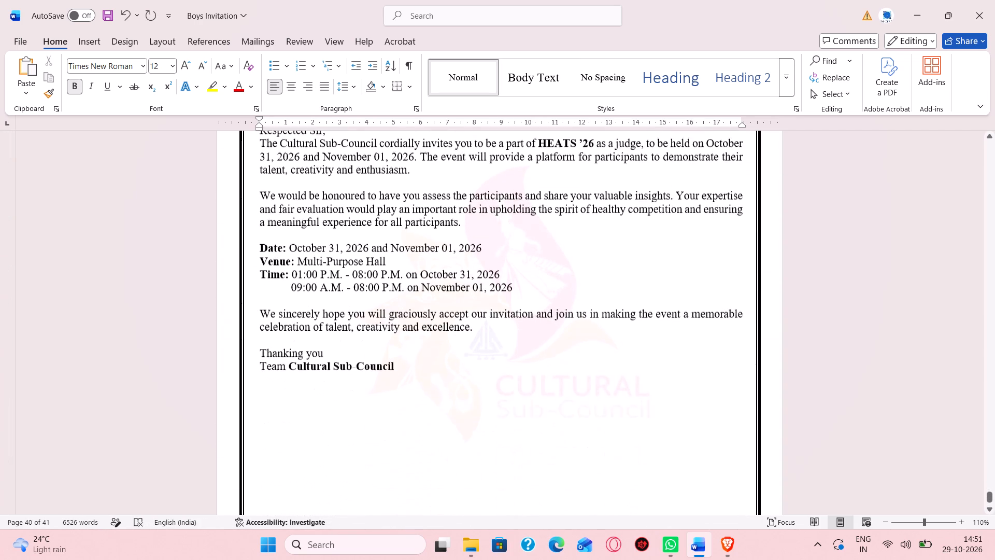
{"action": "scroll", "coordinate": [278, 396], "scroll_direction": "down", "scroll_amount": 1}
{"action": "left_click_drag", "start_coordinate": [400, 249], "coordinate": [274, 247]}
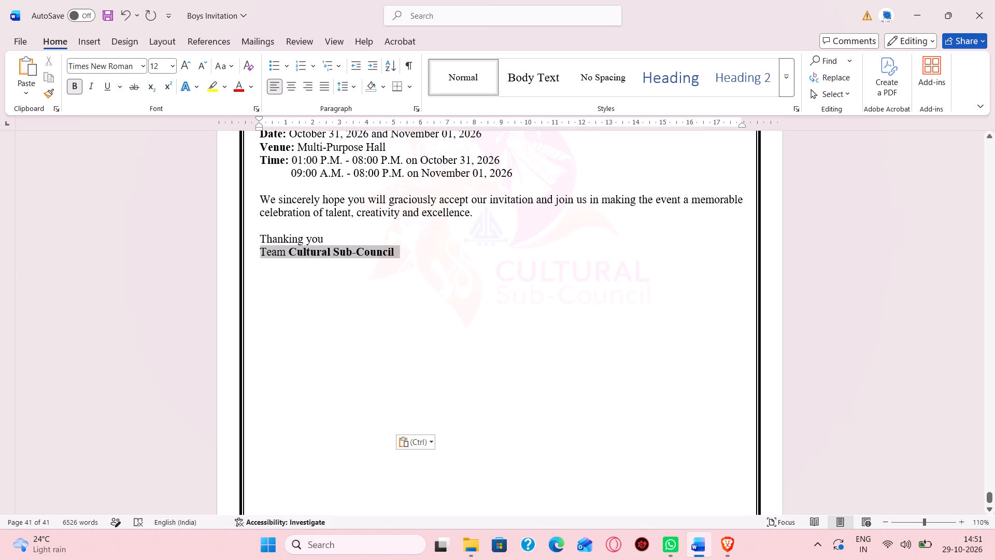
{"action": "left_click_drag", "start_coordinate": [274, 247], "coordinate": [271, 247]}
{"action": "key", "text": "BackSpace"}
{"action": "key", "text": "Return"}
{"action": "key", "text": "ctrl+v"}
Save the Boys Invitation document.
{"action": "scroll", "coordinate": [271, 247], "scroll_direction": "down", "scroll_amount": 2}
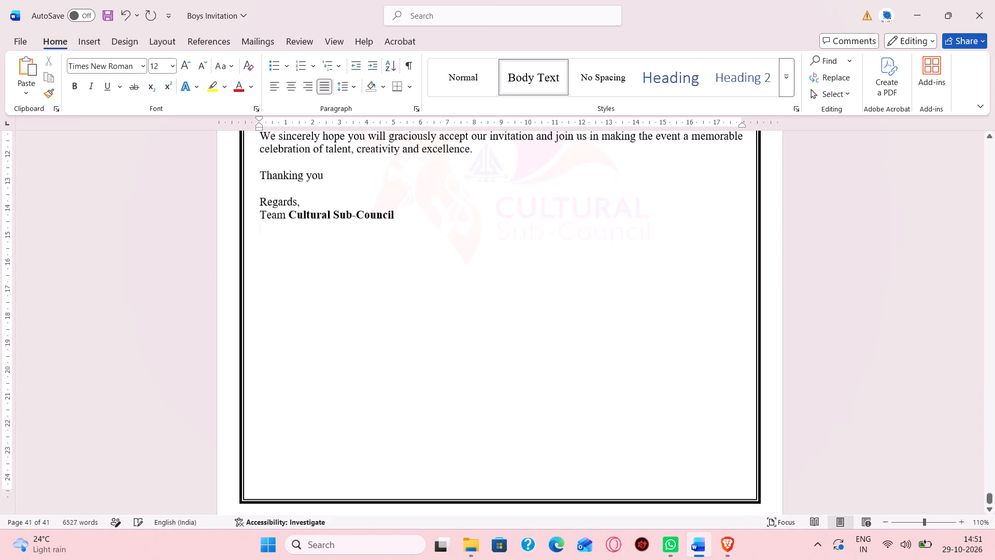
{"action": "scroll", "coordinate": [271, 247], "scroll_direction": "down", "scroll_amount": 2}
{"action": "key", "text": "ctrl+s"}
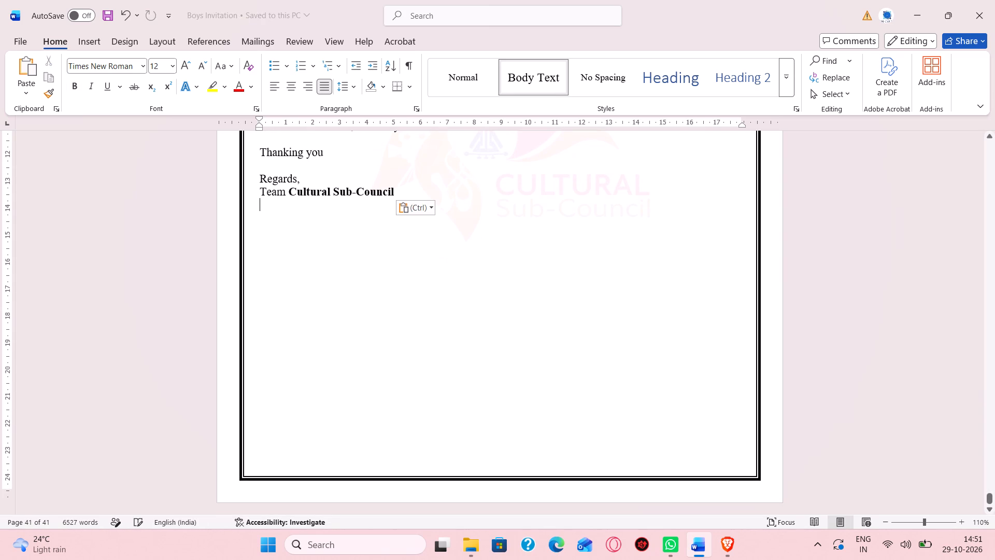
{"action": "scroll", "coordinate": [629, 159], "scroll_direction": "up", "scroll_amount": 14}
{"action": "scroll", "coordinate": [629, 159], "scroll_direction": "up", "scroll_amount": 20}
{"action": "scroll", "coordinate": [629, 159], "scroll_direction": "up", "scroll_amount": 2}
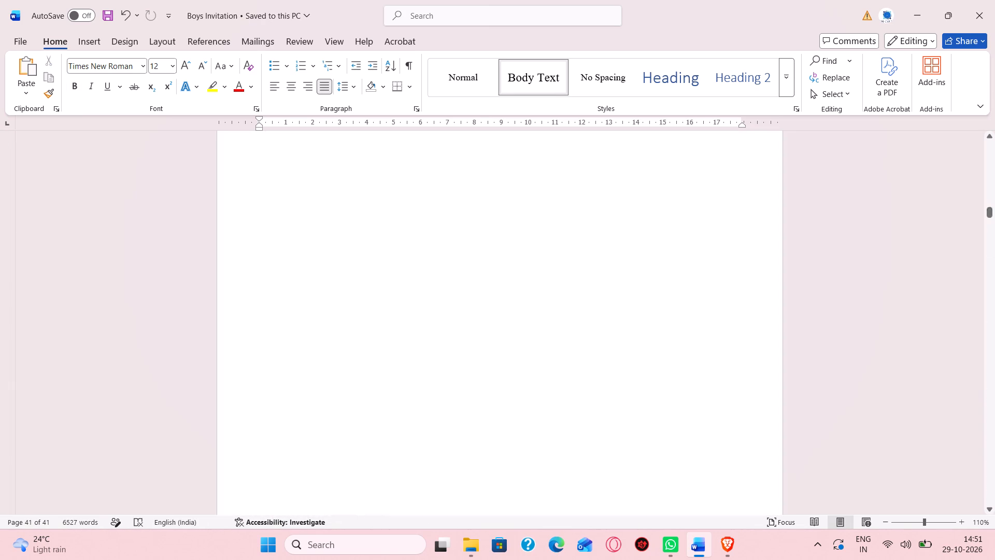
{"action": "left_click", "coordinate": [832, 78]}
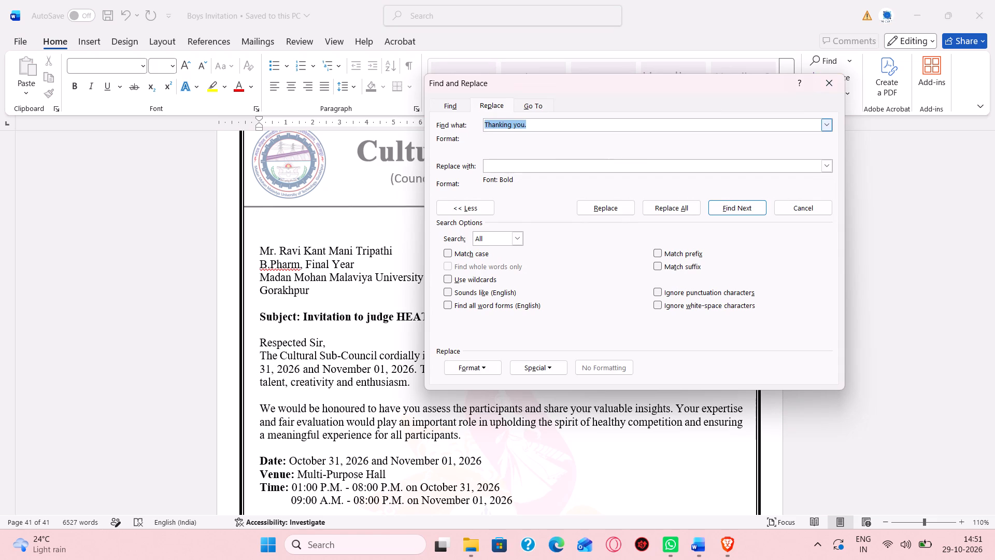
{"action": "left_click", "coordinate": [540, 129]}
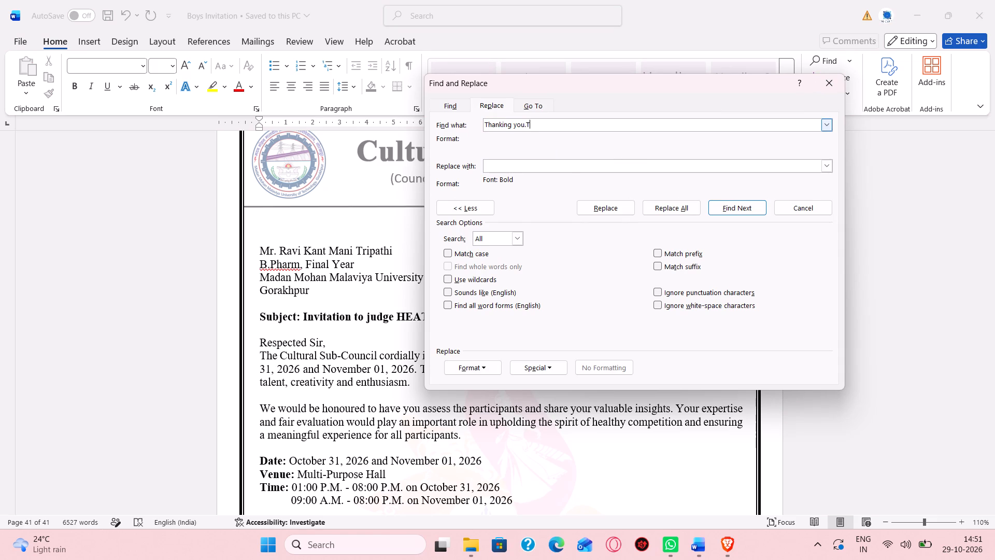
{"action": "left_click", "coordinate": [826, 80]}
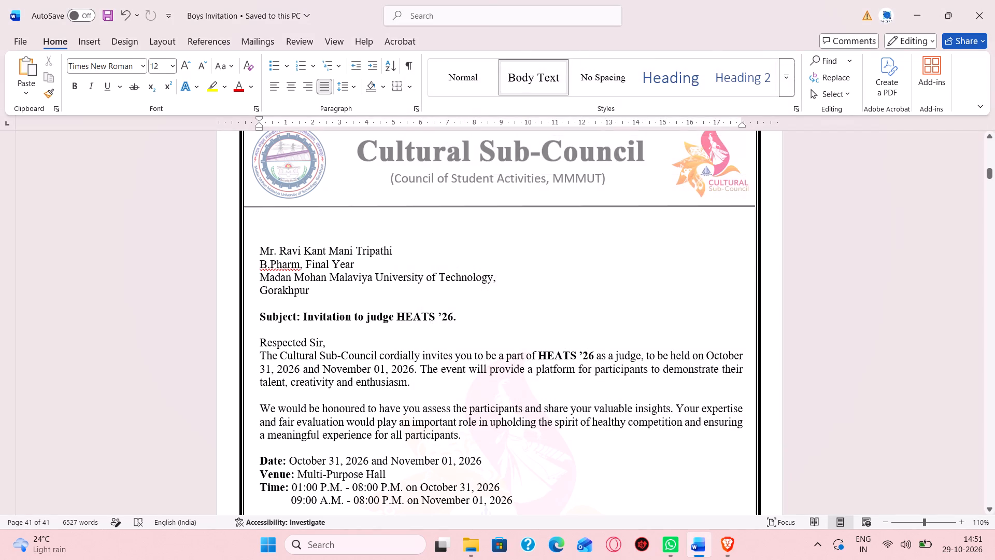
Look back through the earlier invitation letters, towards the start of the document, to check their text and closings.
{"action": "scroll", "coordinate": [507, 297], "scroll_direction": "down", "scroll_amount": 6}
{"action": "scroll", "coordinate": [507, 297], "scroll_direction": "up", "scroll_amount": 5}
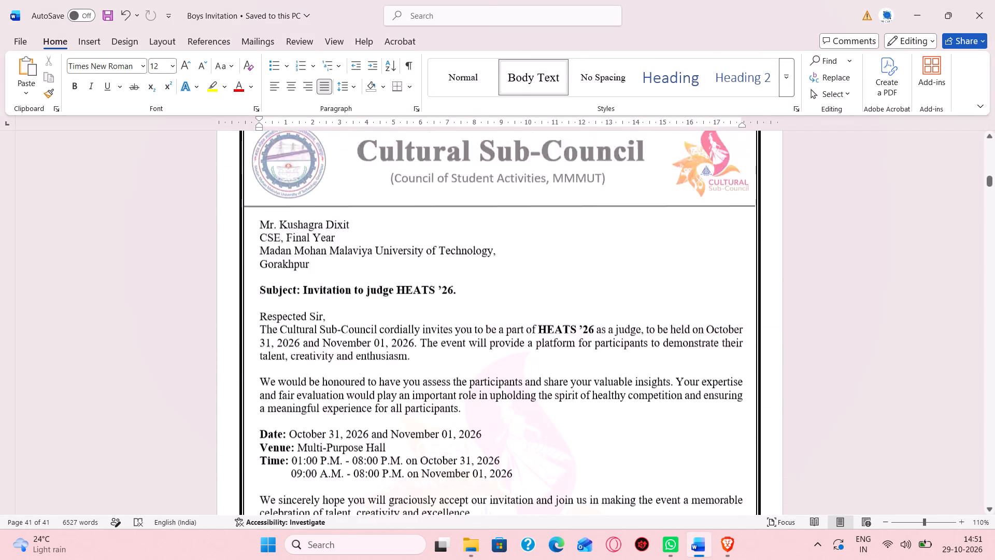
{"action": "scroll", "coordinate": [507, 297], "scroll_direction": "up", "scroll_amount": 5}
{"action": "scroll", "coordinate": [335, 339], "scroll_direction": "up", "scroll_amount": 7}
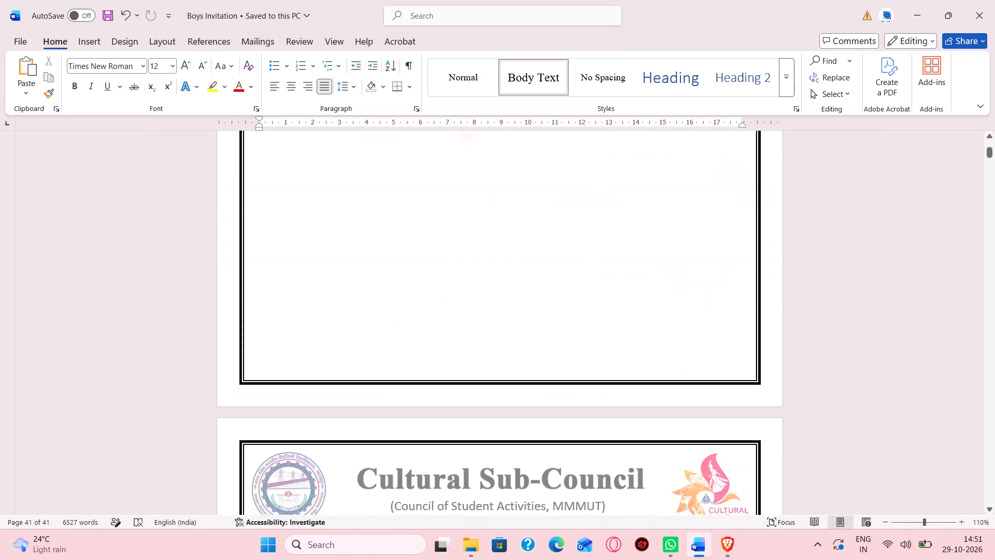
{"action": "scroll", "coordinate": [335, 339], "scroll_direction": "up", "scroll_amount": 12}
Remove the two empty lines above the recipient's details in the page 4 letter so they start directly below the letterhead.
{"action": "scroll", "coordinate": [321, 271], "scroll_direction": "down", "scroll_amount": 3}
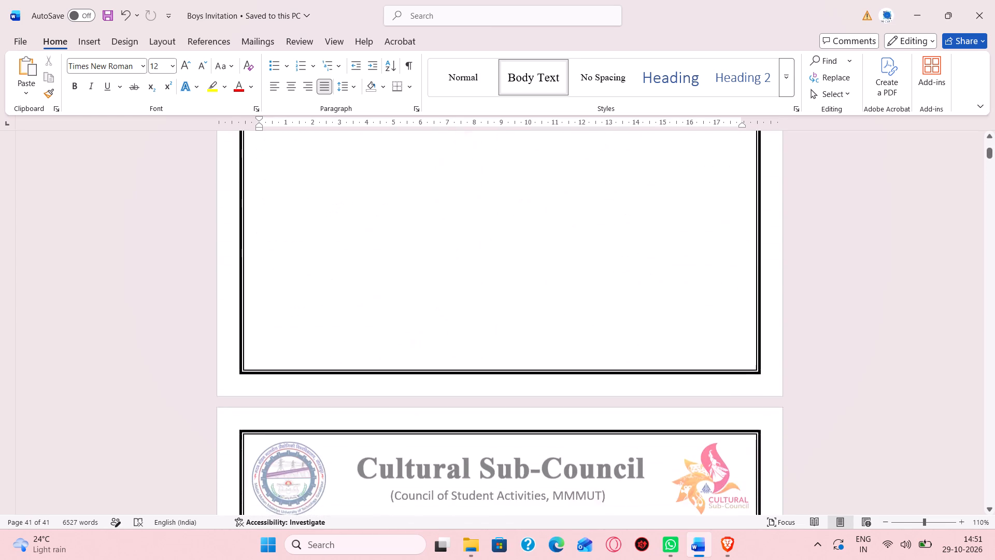
{"action": "scroll", "coordinate": [321, 271], "scroll_direction": "down", "scroll_amount": 8}
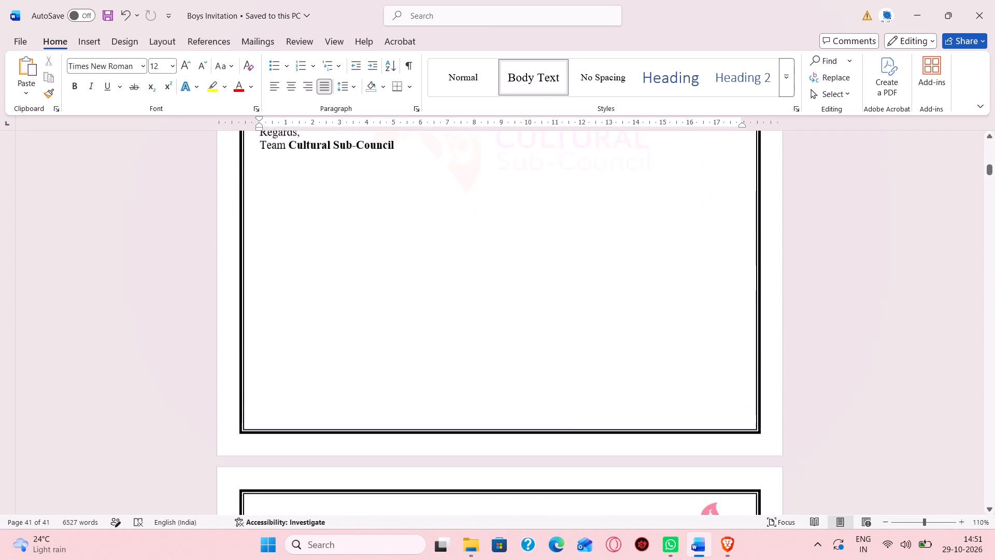
{"action": "scroll", "coordinate": [321, 271], "scroll_direction": "down", "scroll_amount": 3}
{"action": "left_click", "coordinate": [260, 327]}
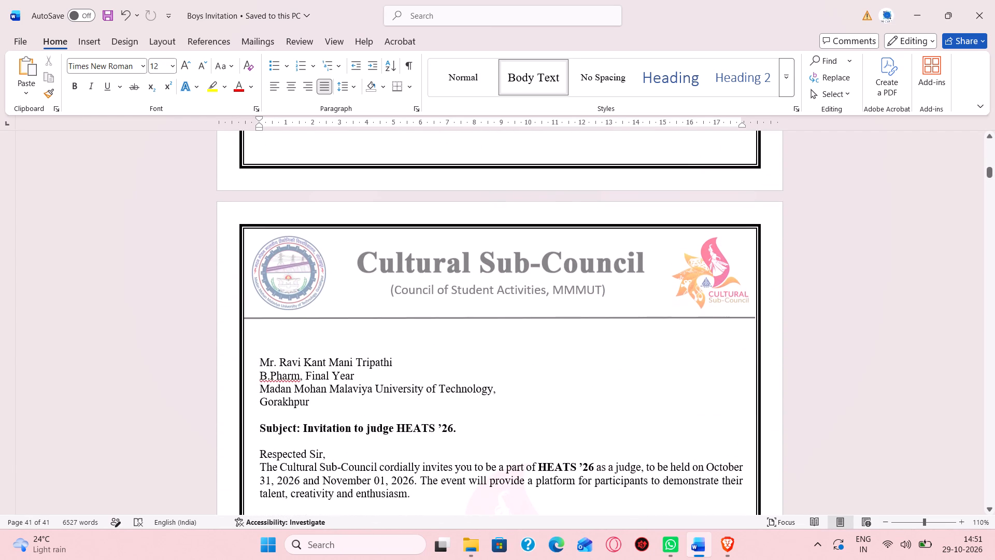
{"action": "left_click", "coordinate": [264, 342]}
{"action": "key", "text": "BackSpace"}
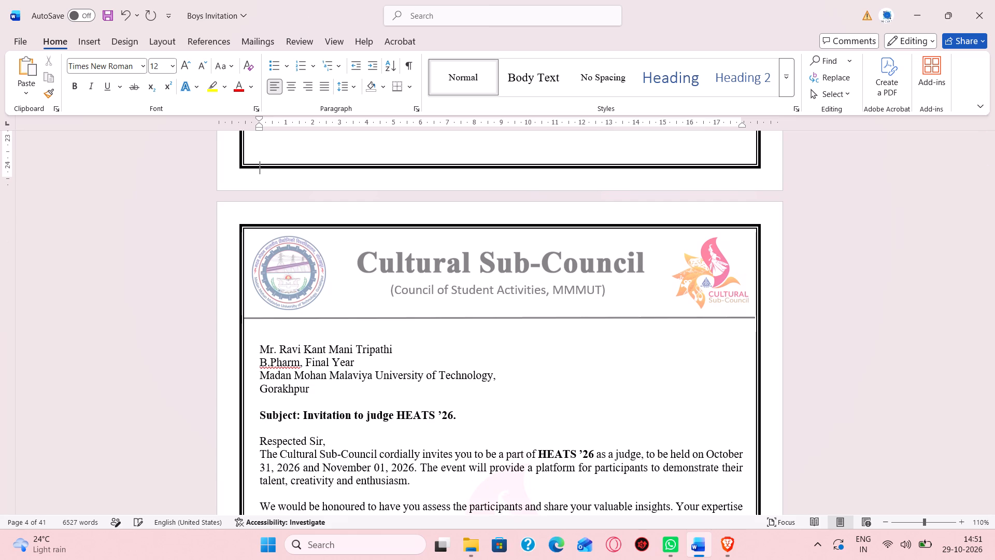
{"action": "scroll", "coordinate": [312, 274], "scroll_direction": "right", "scroll_amount": 1}
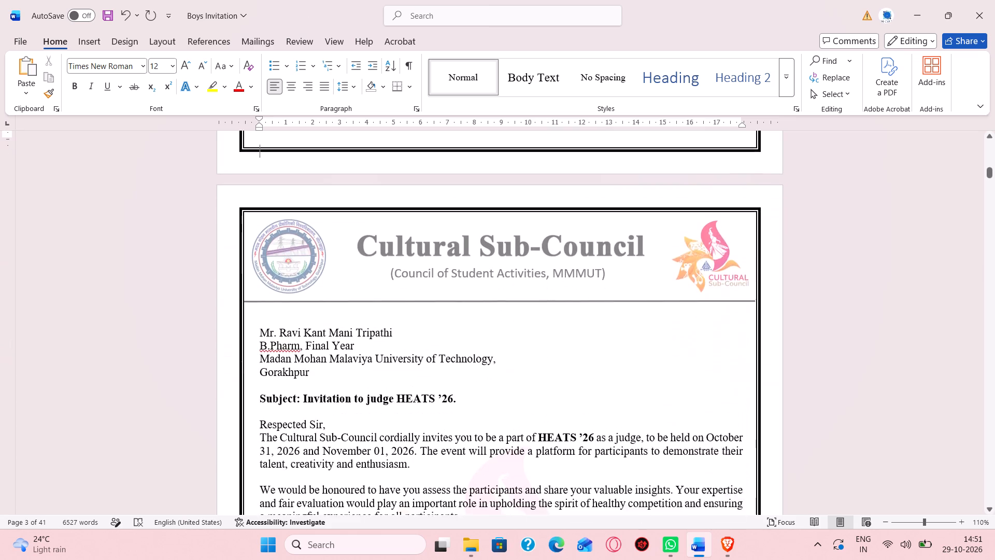
{"action": "scroll", "coordinate": [312, 274], "scroll_direction": "right", "scroll_amount": 1}
{"action": "left_click", "coordinate": [264, 297]}
{"action": "left_click", "coordinate": [261, 309]}
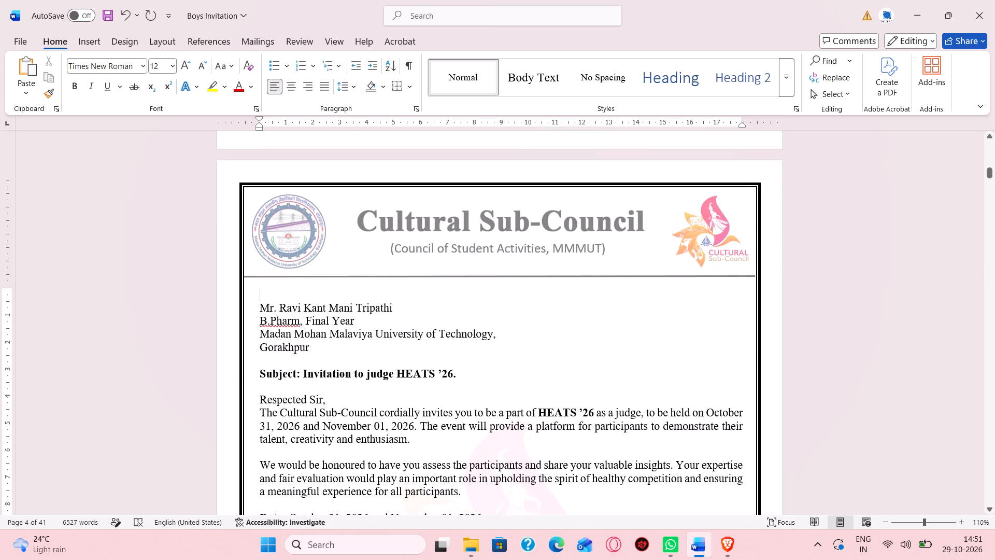
{"action": "key", "text": "BackSpace"}
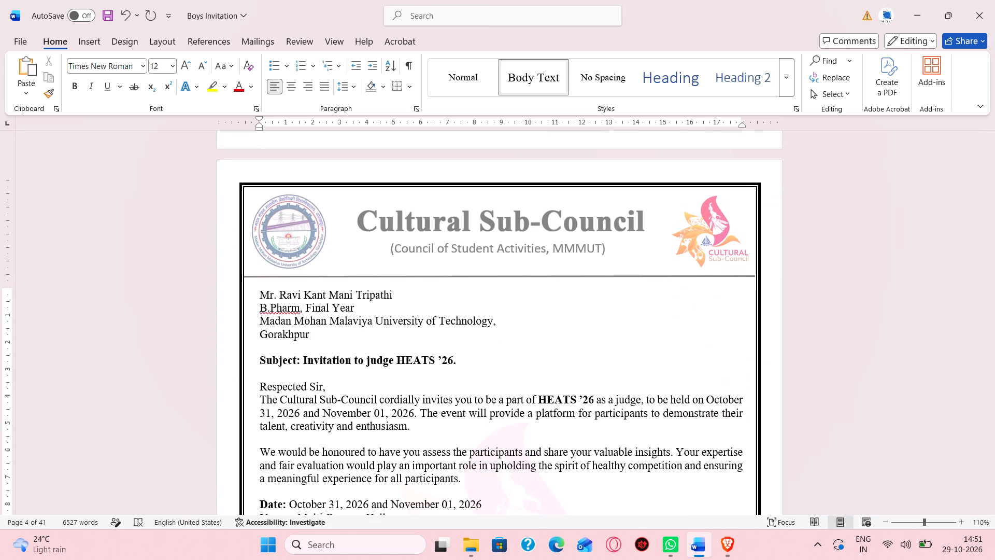
Save the Boys Invitation document.
{"action": "key", "text": "ctrl+s"}
{"action": "scroll", "coordinate": [261, 309], "scroll_direction": "up", "scroll_amount": 17}
{"action": "scroll", "coordinate": [261, 309], "scroll_direction": "down", "scroll_amount": 2}
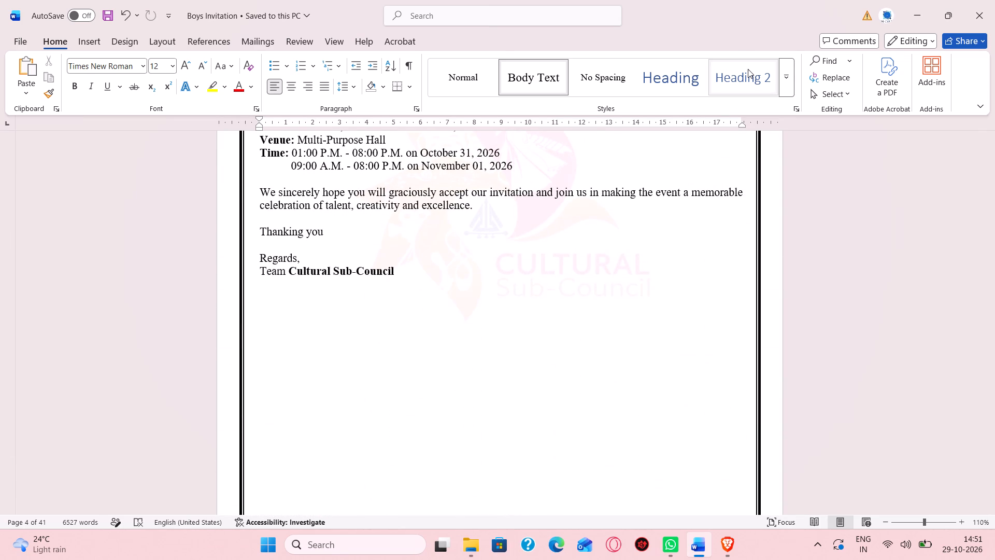
Switch to the File Explorer window with the "boys" search results in Downloads.
{"action": "key", "text": "alt+Tab"}
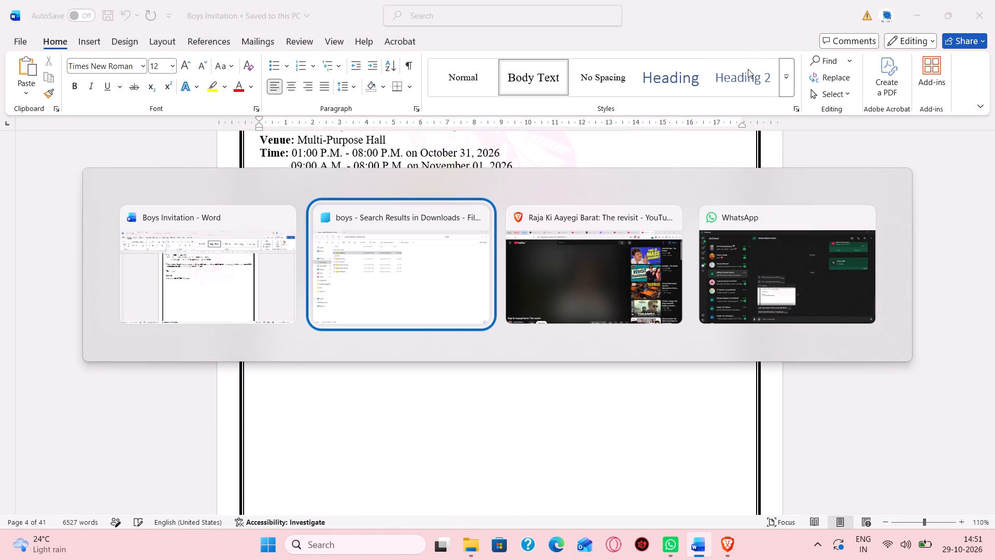
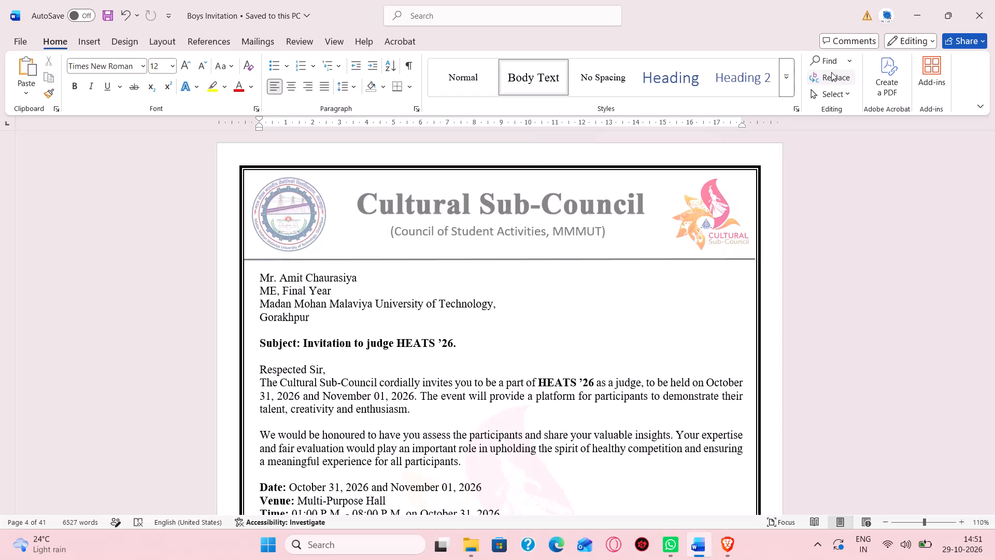
Replace every "Thanking you" in the document with "Thanking You", clearing the bold formatting from the replacement.
{"action": "left_click", "coordinate": [626, 125]}
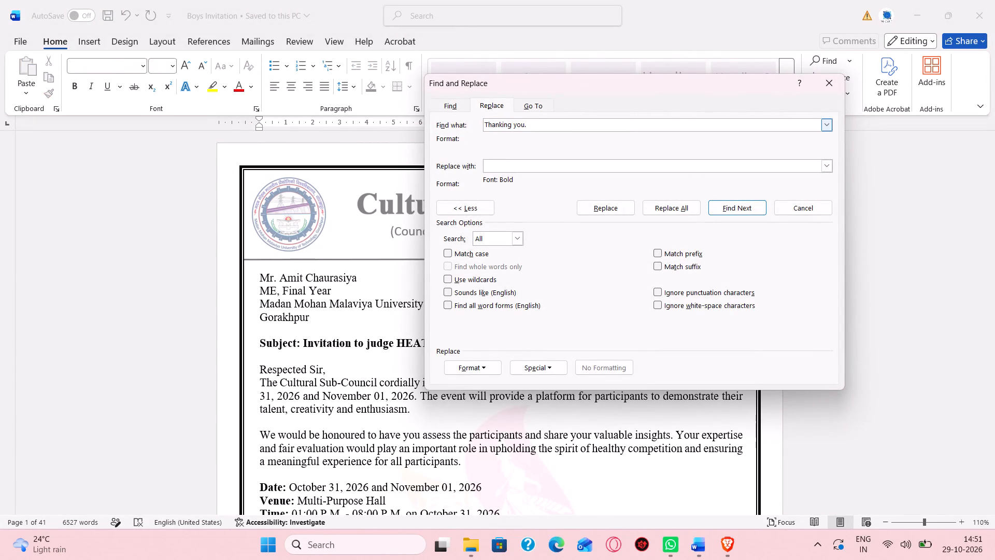
{"action": "scroll", "coordinate": [373, 338], "scroll_direction": "down", "scroll_amount": 1}
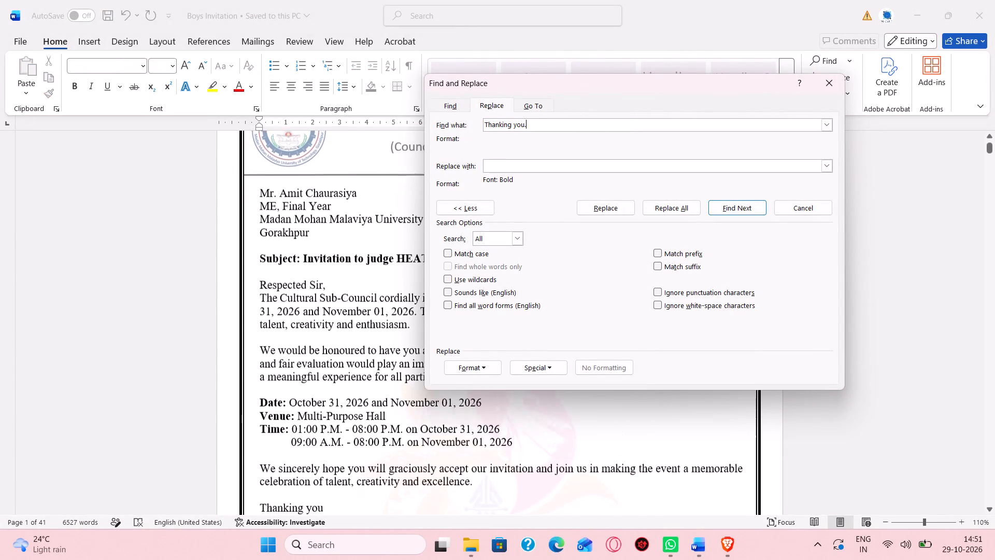
{"action": "scroll", "coordinate": [373, 338], "scroll_direction": "down", "scroll_amount": 1}
{"action": "key", "text": "BackSpace"}
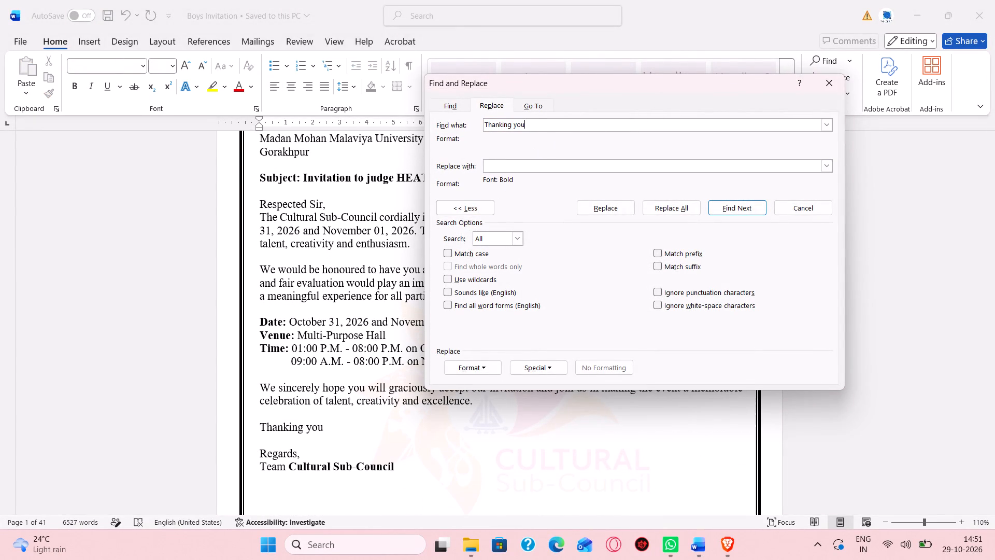
{"action": "left_click", "coordinate": [525, 164]}
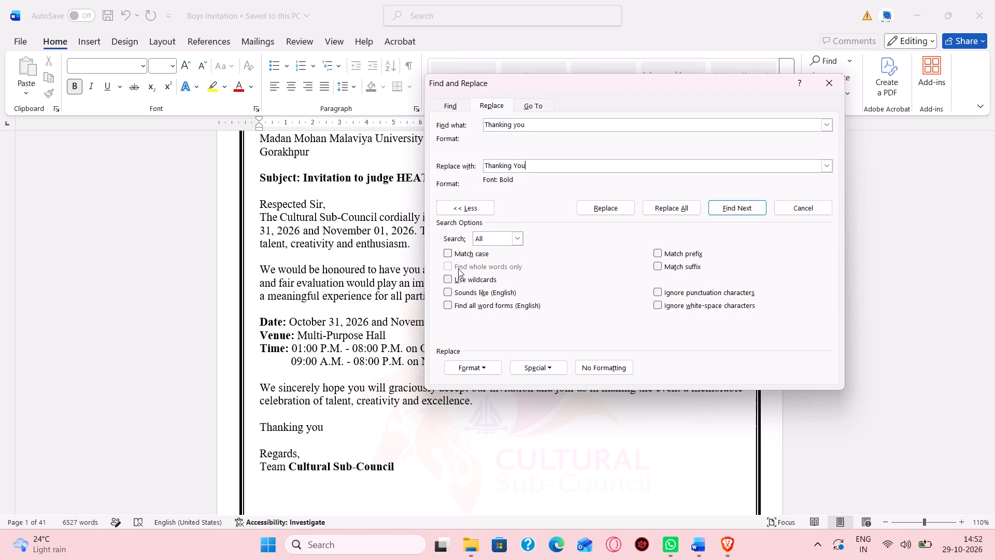
{"action": "left_click", "coordinate": [589, 372]}
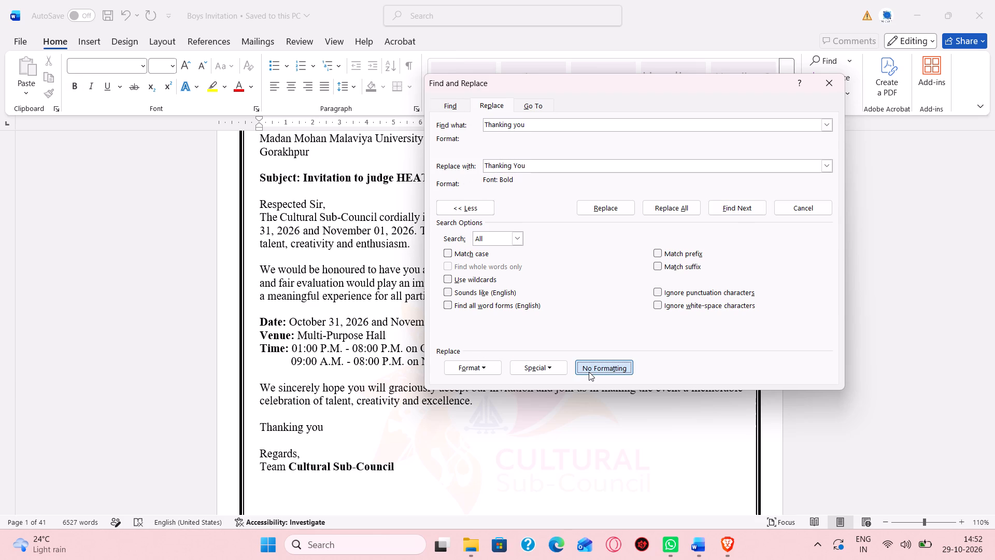
{"action": "left_click", "coordinate": [686, 210]}
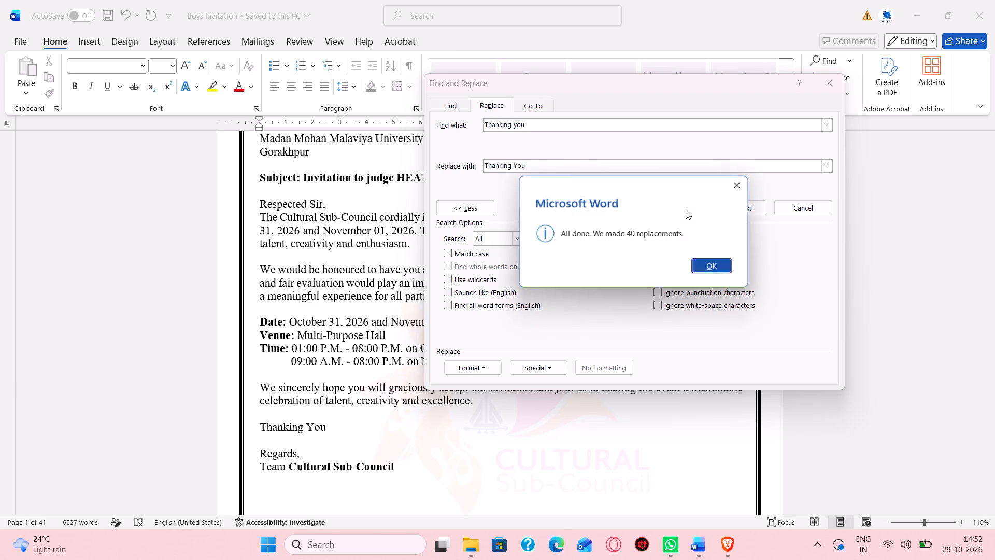
{"action": "left_click", "coordinate": [710, 262]}
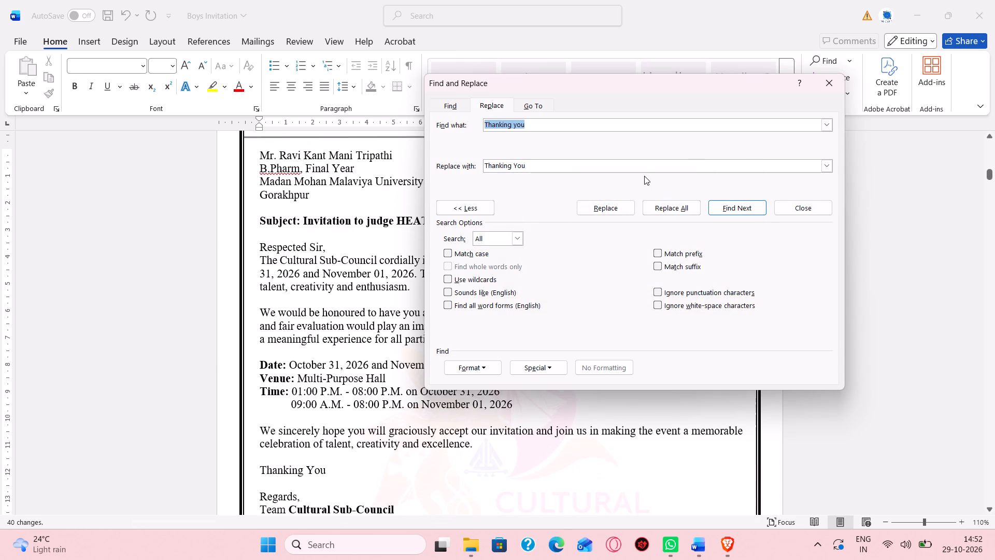
Replace every "Thanking you" in the document with "Thanking You.x".
{"action": "left_click", "coordinate": [637, 166]}
{"action": "key", "text": "period"}
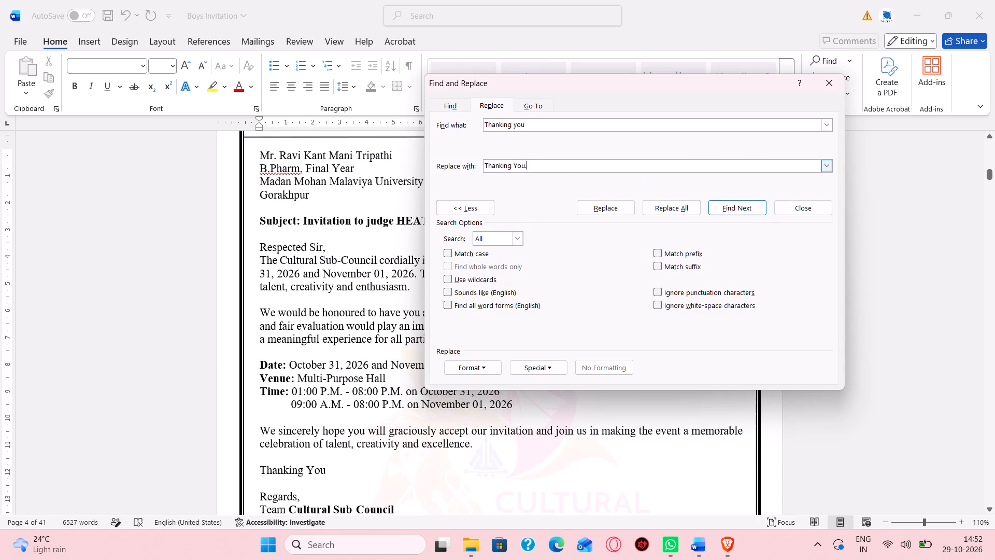
{"action": "key", "text": "x"}
{"action": "left_click", "coordinate": [671, 209]}
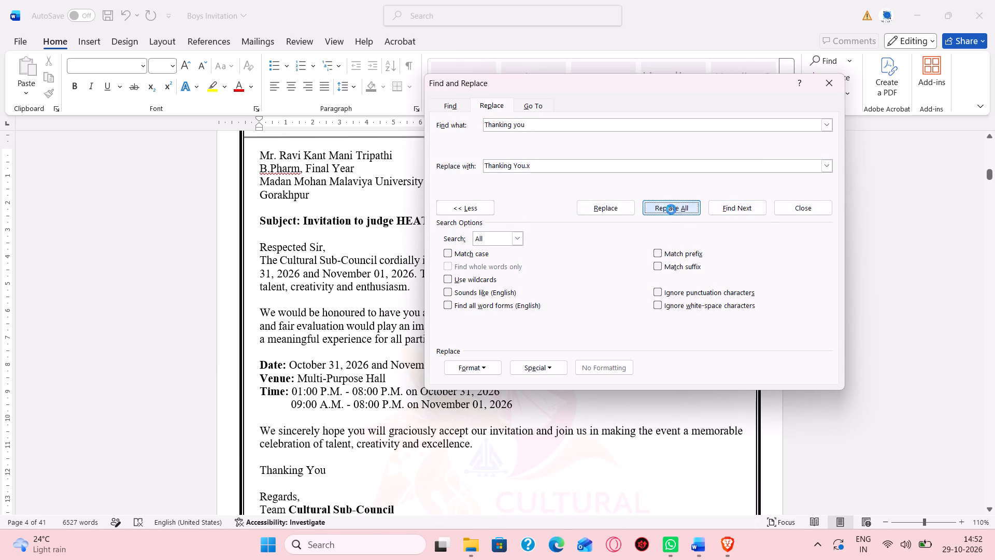
{"action": "left_click", "coordinate": [701, 260]}
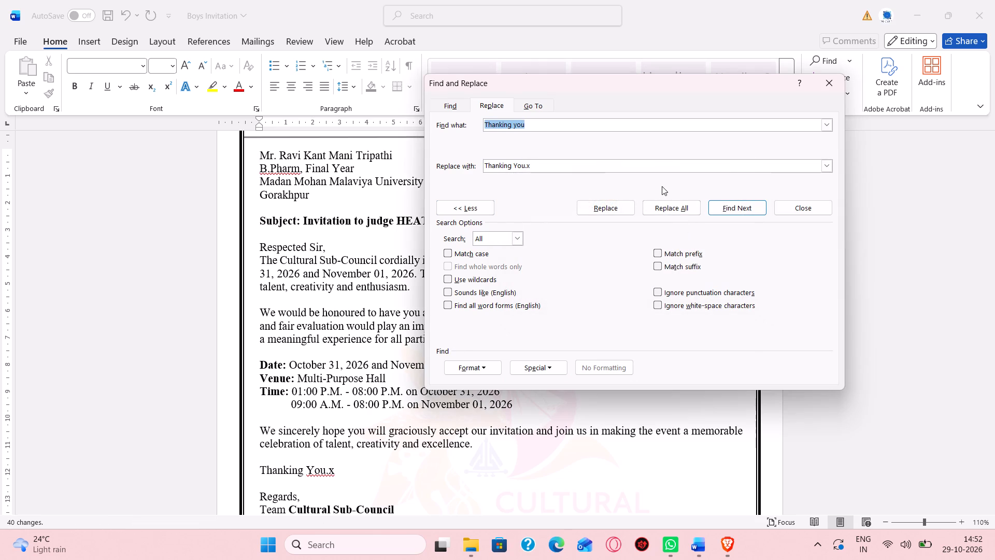
Replace every "Thanking You.x" in the document with "Thanking You." and leave Find and Replace.
{"action": "left_click", "coordinate": [639, 159]}
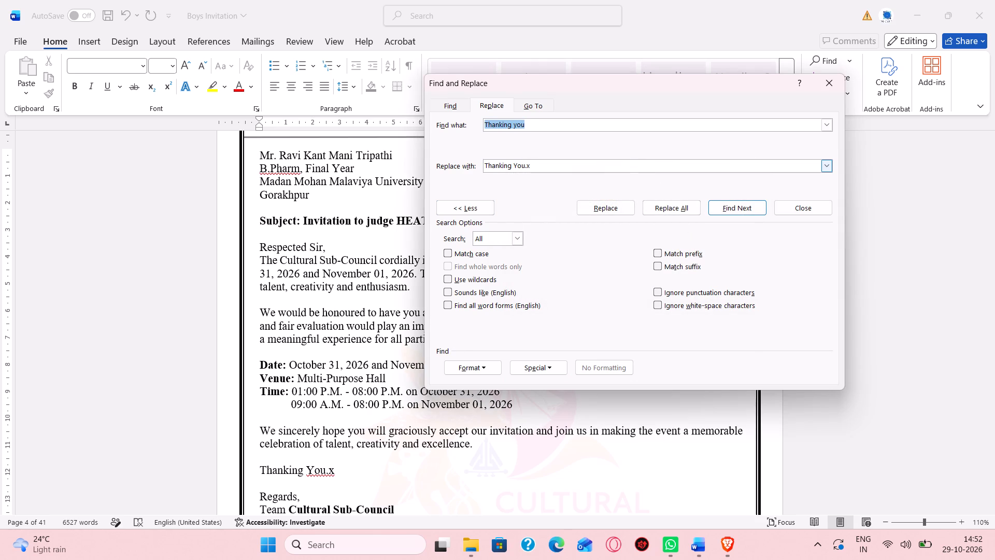
{"action": "left_click", "coordinate": [633, 161]}
{"action": "key", "text": "BackSpace"}
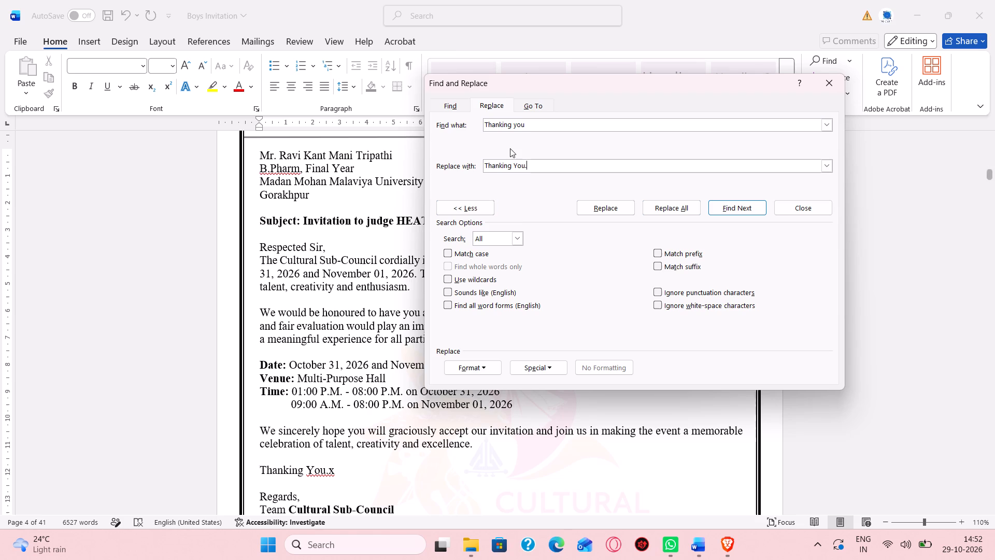
{"action": "left_click", "coordinate": [542, 129]}
{"action": "key", "text": "BackSpace"}
{"action": "key", "text": "BackSpace"}
{"action": "key", "text": "BackSpace"}
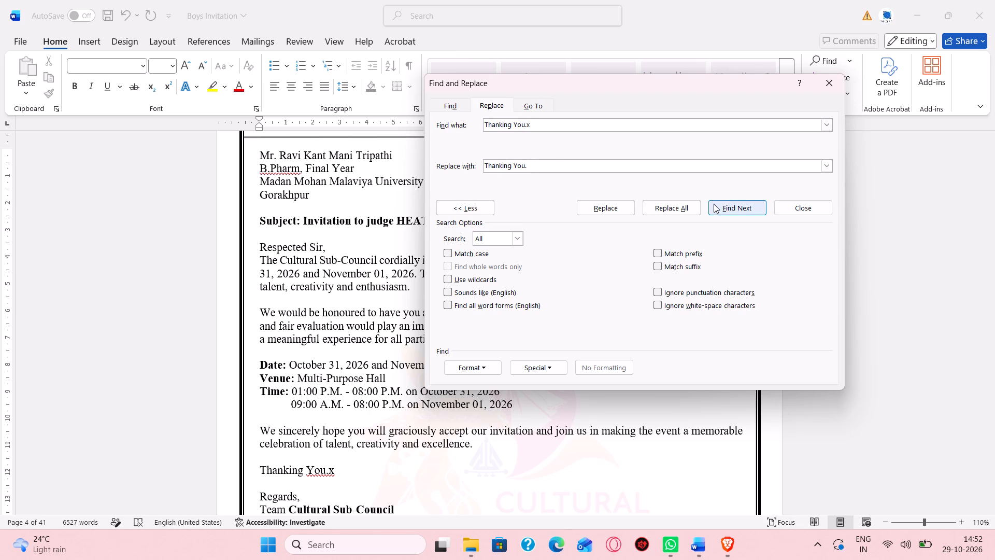
{"action": "left_click", "coordinate": [698, 202]}
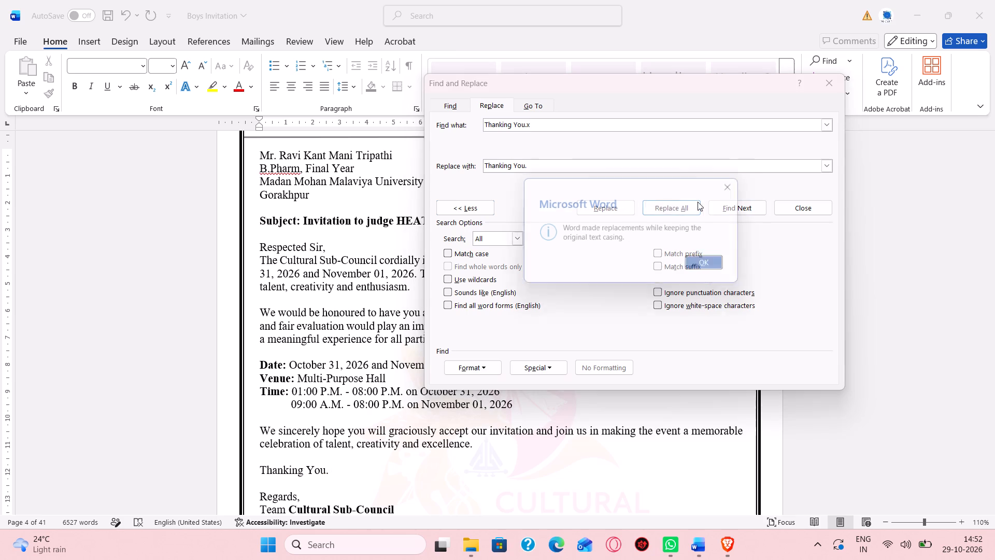
{"action": "left_click", "coordinate": [704, 268]}
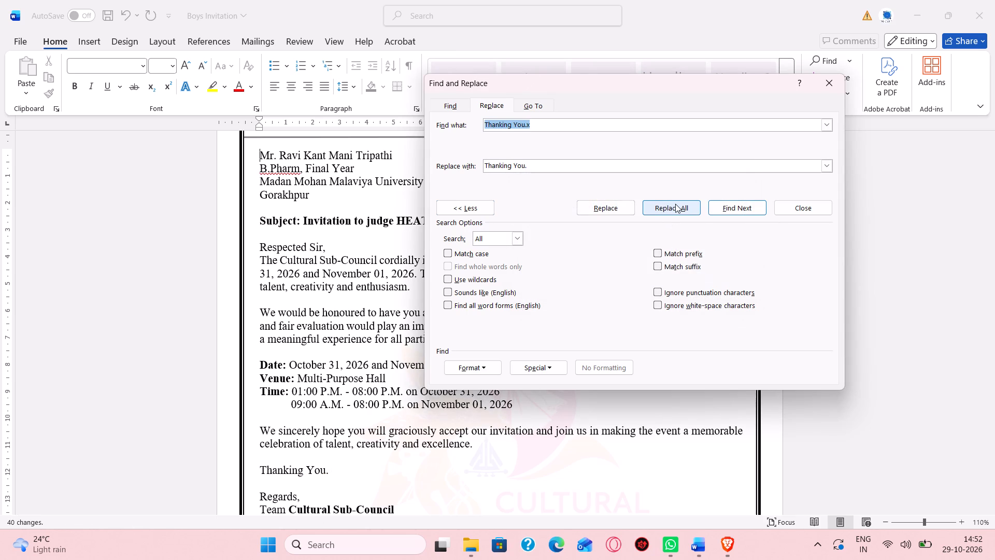
{"action": "left_click", "coordinate": [675, 204]}
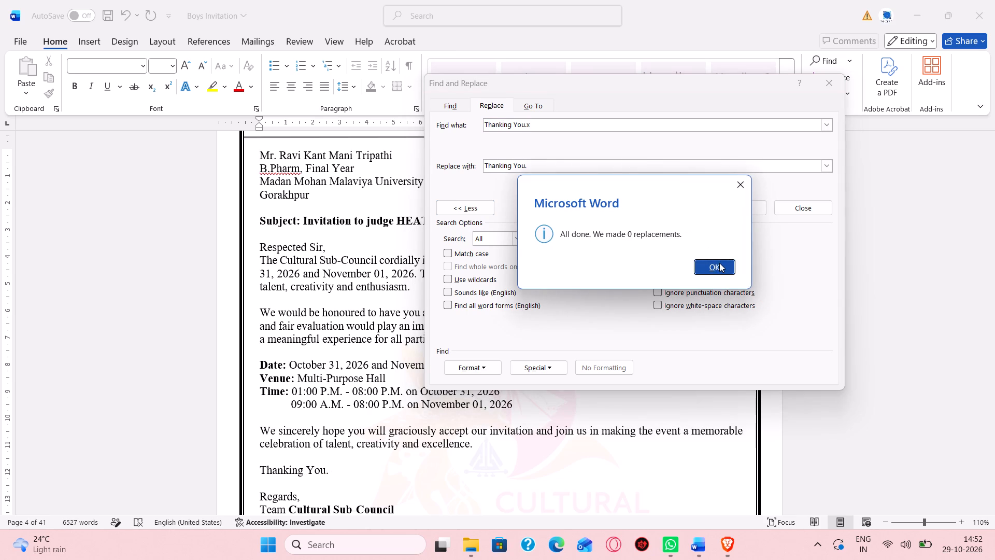
{"action": "left_click", "coordinate": [719, 263]}
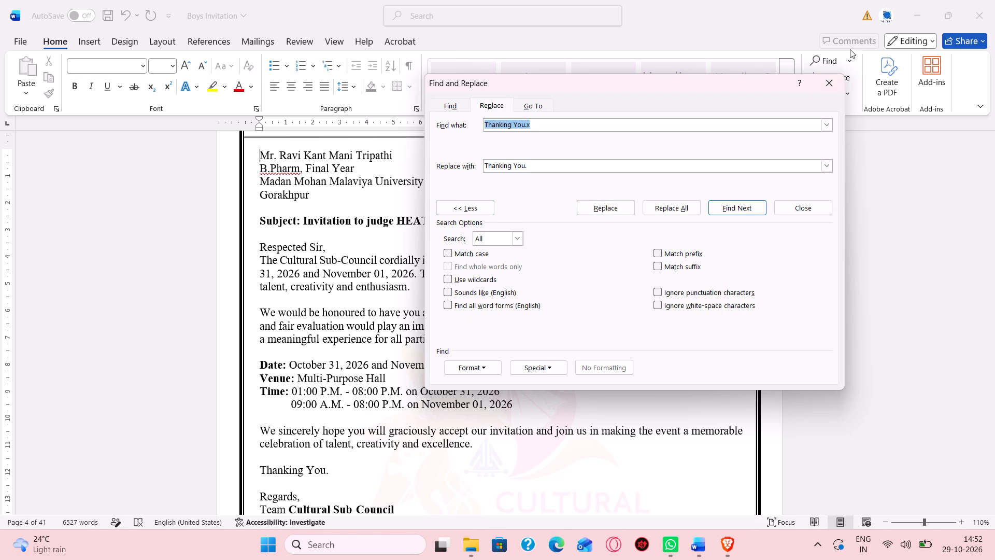
{"action": "left_click", "coordinate": [826, 87]}
Search the document for "Thanking You." to check the letter closings, and leave the search.
{"action": "scroll", "coordinate": [769, 243], "scroll_direction": "up", "scroll_amount": 6}
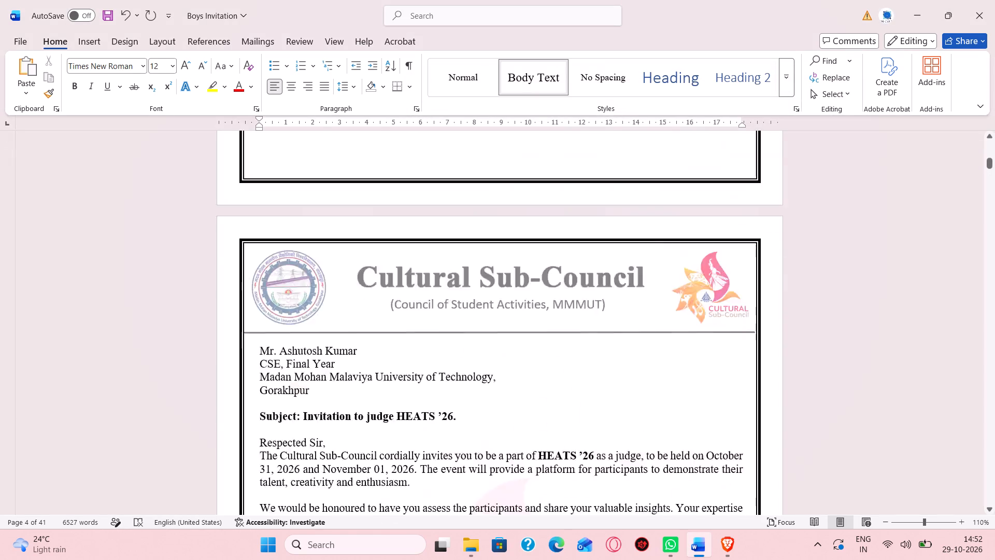
{"action": "scroll", "coordinate": [769, 243], "scroll_direction": "up", "scroll_amount": 8}
{"action": "scroll", "coordinate": [801, 125], "scroll_direction": "up", "scroll_amount": 2}
{"action": "left_click", "coordinate": [819, 64]}
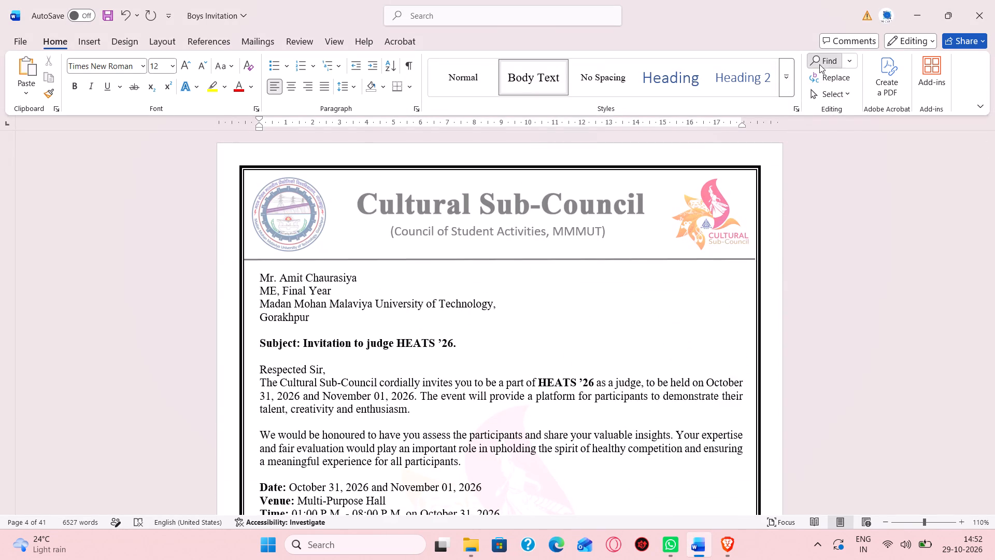
{"action": "left_click", "coordinate": [115, 160]}
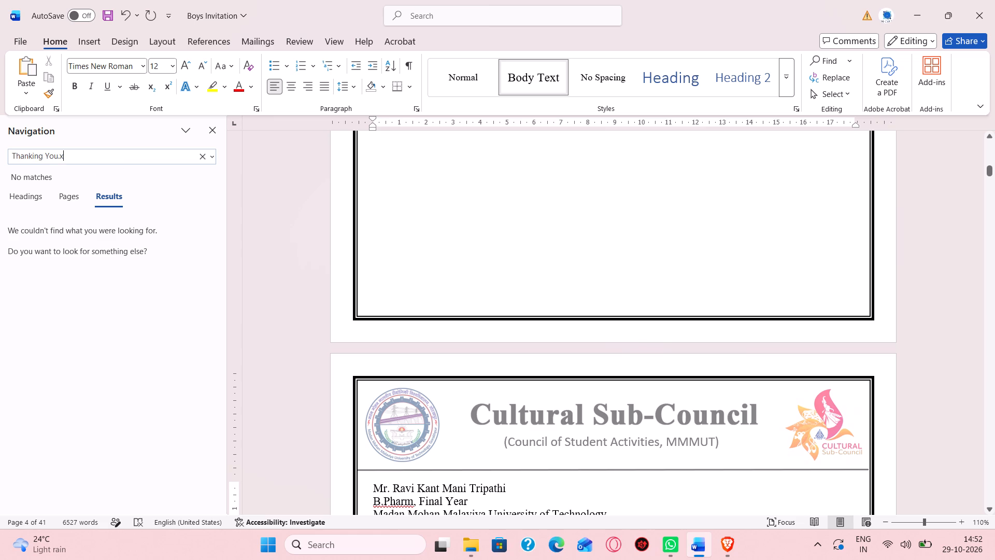
{"action": "left_click", "coordinate": [117, 156]}
{"action": "key", "text": "BackSpace"}
{"action": "key", "text": "Return"}
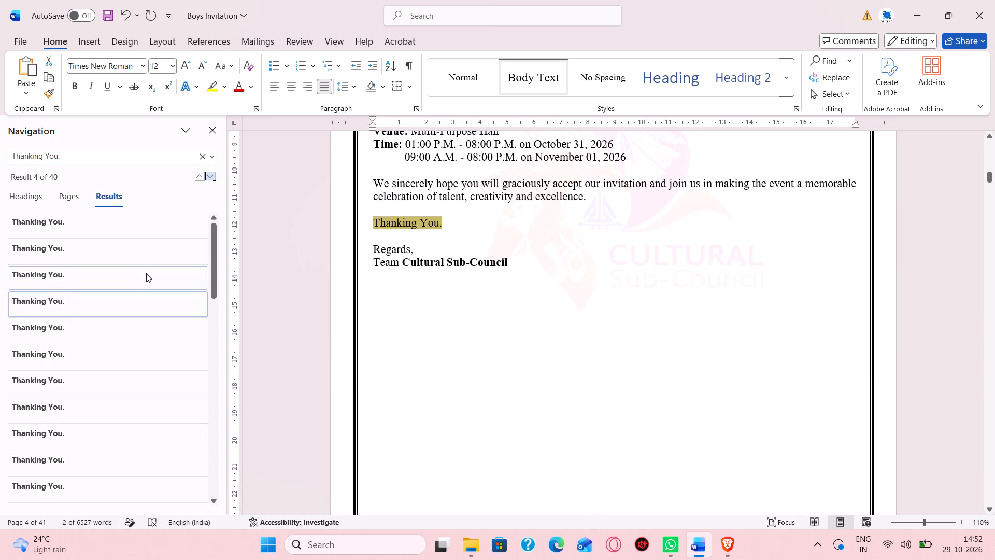
{"action": "scroll", "coordinate": [146, 273], "scroll_direction": "up", "scroll_amount": 5}
{"action": "left_click", "coordinate": [212, 133]}
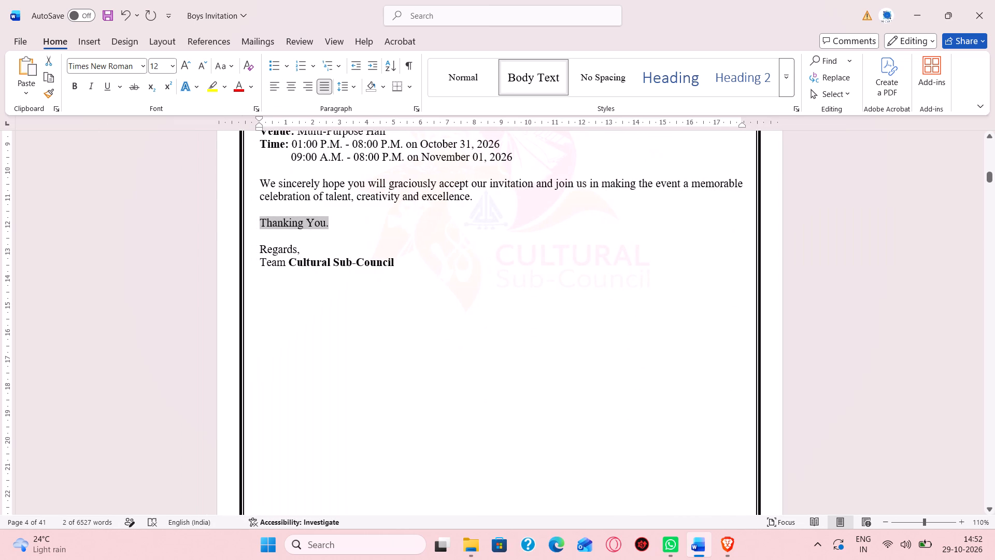
Save the Boys Invitation document.
{"action": "key", "text": "ctrl+s"}
Copy the dates "October 31, 2026 and November 01, 2026" from the opening paragraph of the first letter.
{"action": "scroll", "coordinate": [425, 265], "scroll_direction": "up", "scroll_amount": 3}
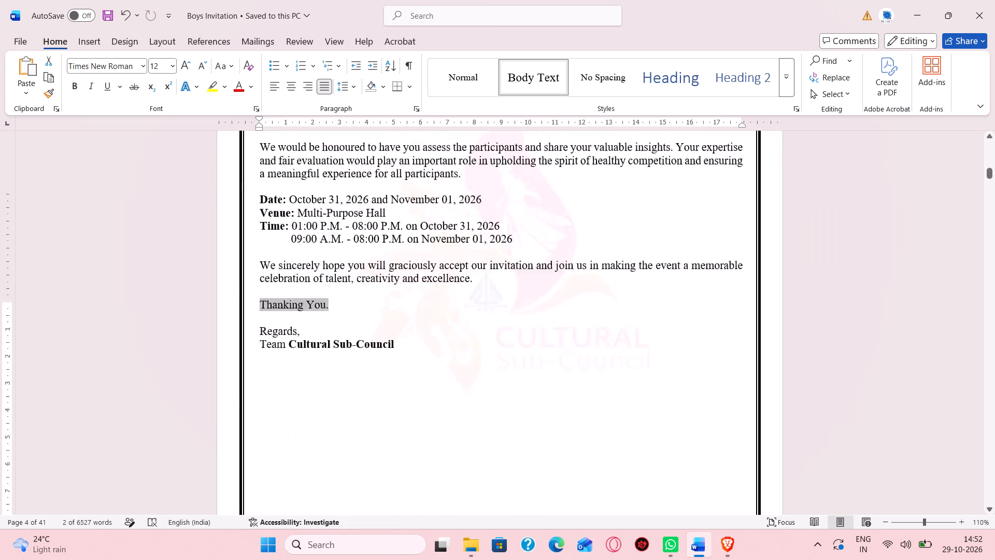
{"action": "scroll", "coordinate": [425, 265], "scroll_direction": "up", "scroll_amount": 2}
{"action": "scroll", "coordinate": [425, 265], "scroll_direction": "up", "scroll_amount": 20}
{"action": "scroll", "coordinate": [425, 265], "scroll_direction": "up", "scroll_amount": 2}
{"action": "scroll", "coordinate": [425, 265], "scroll_direction": "down", "scroll_amount": 1}
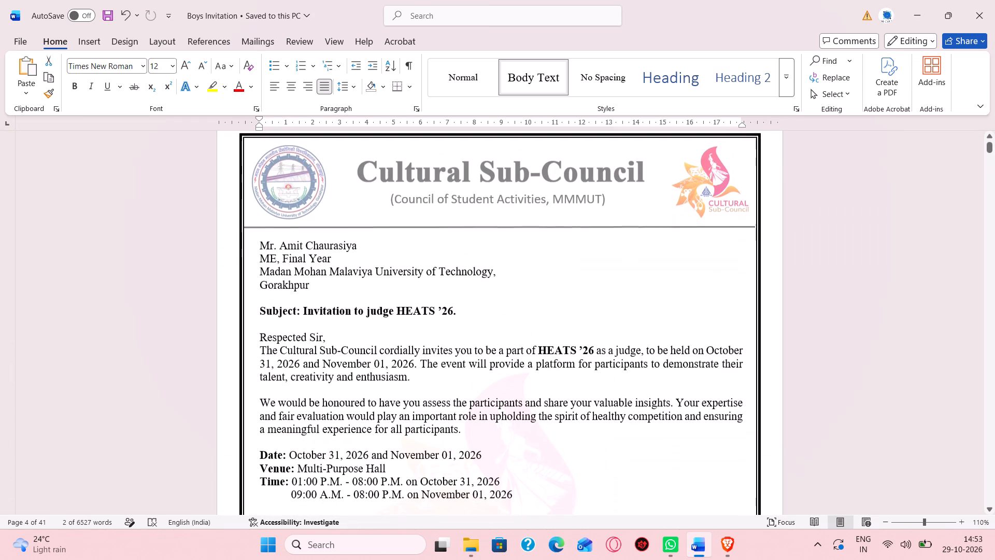
{"action": "left_click", "coordinate": [708, 343]}
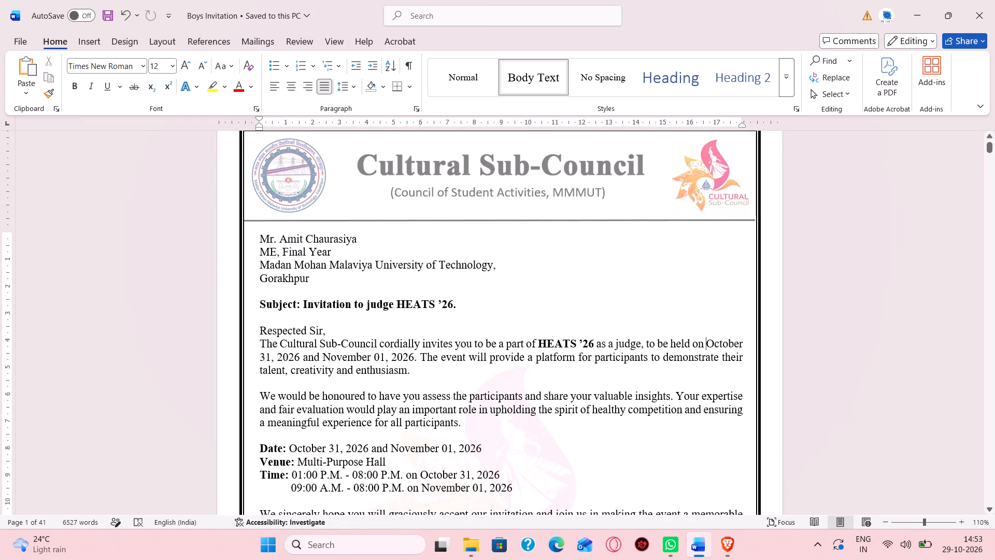
{"action": "left_click_drag", "start_coordinate": [710, 344], "coordinate": [415, 355]}
{"action": "key", "text": "ctrl+c"}
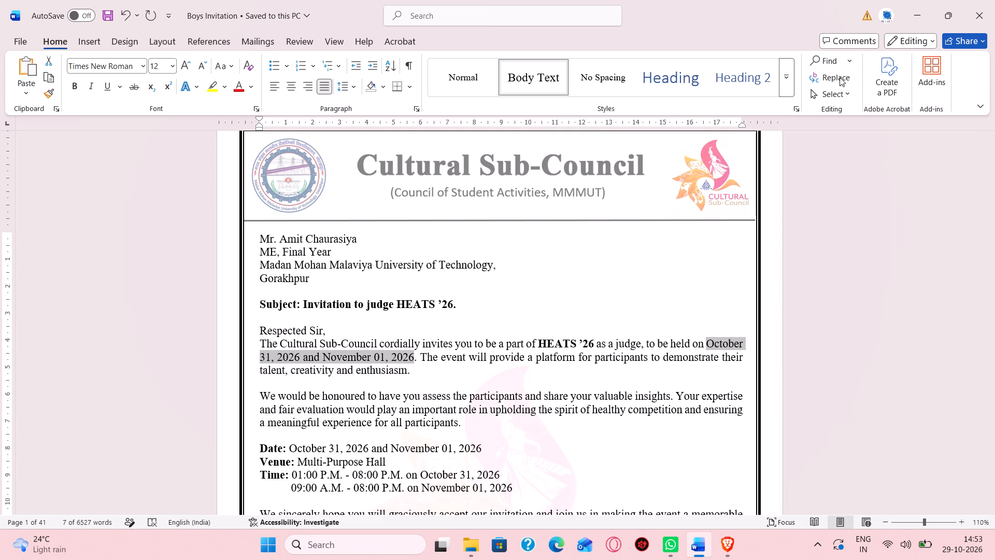
Replace every "October 31, 2026 and November 01, 2026" in the document with the same text in bold, and leave Find and Replace.
{"action": "left_click", "coordinate": [840, 77]}
{"action": "key", "text": "ctrl+v"}
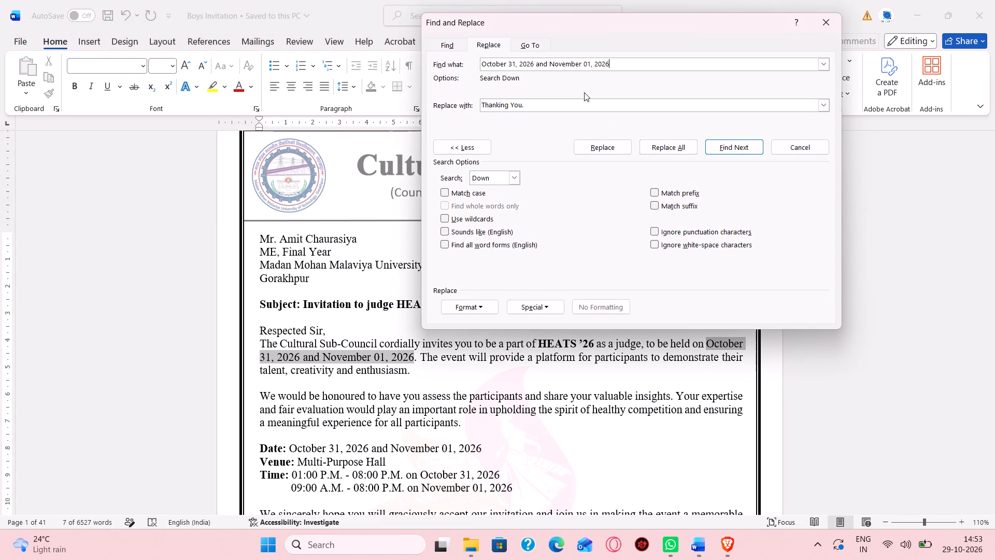
{"action": "left_click", "coordinate": [589, 103]}
{"action": "key", "text": "ctrl+a"}
{"action": "key", "text": "ctrl+v"}
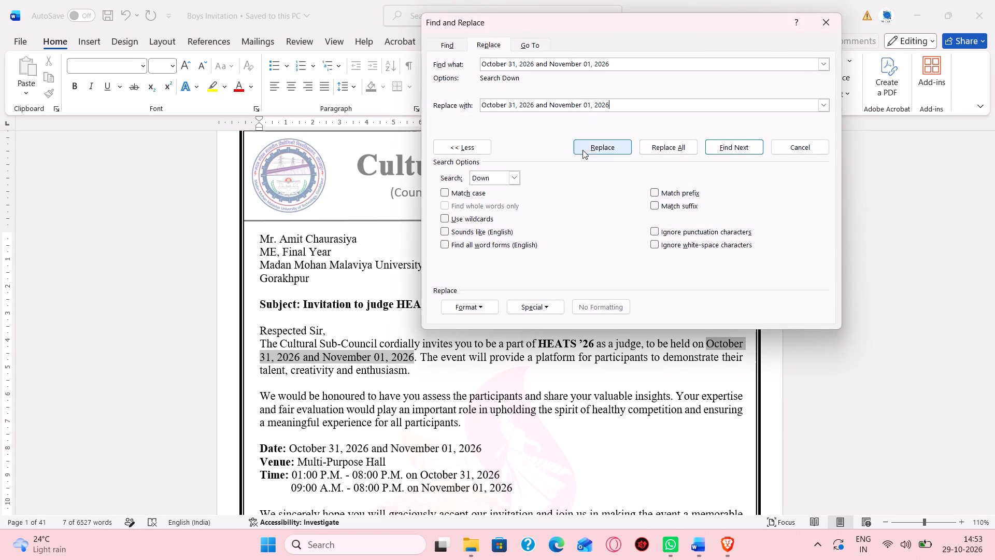
{"action": "left_click", "coordinate": [470, 302]}
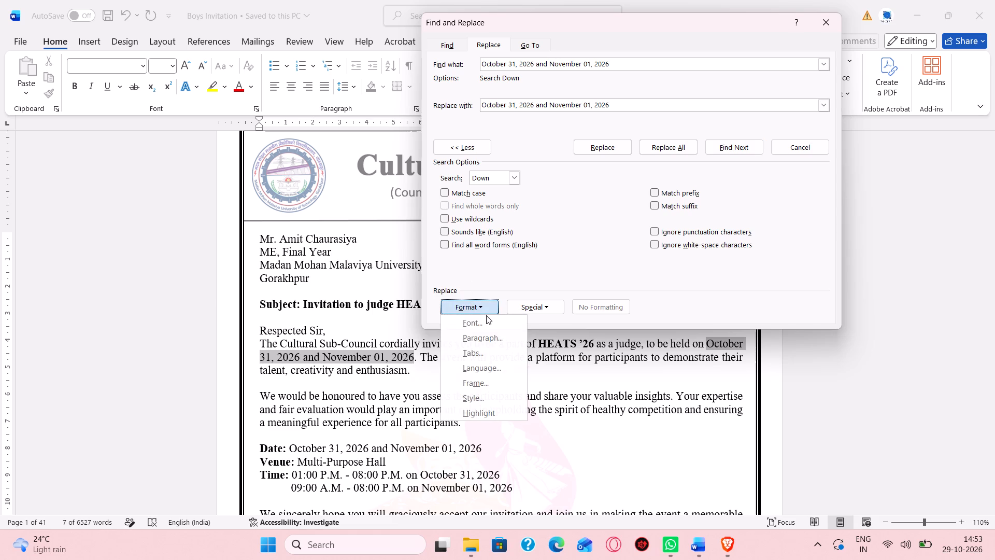
{"action": "left_click", "coordinate": [489, 318]}
{"action": "left_click", "coordinate": [515, 190]}
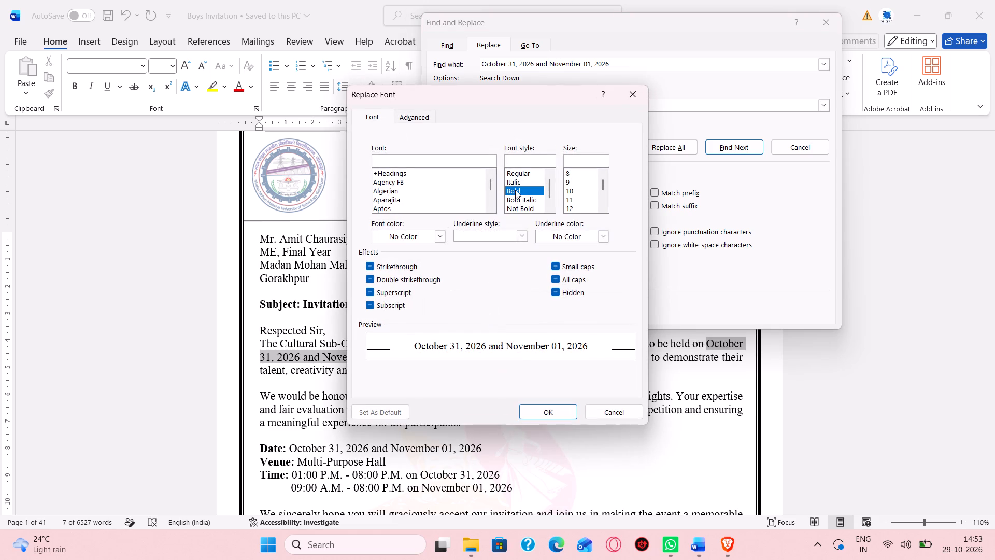
{"action": "left_click", "coordinate": [562, 407]}
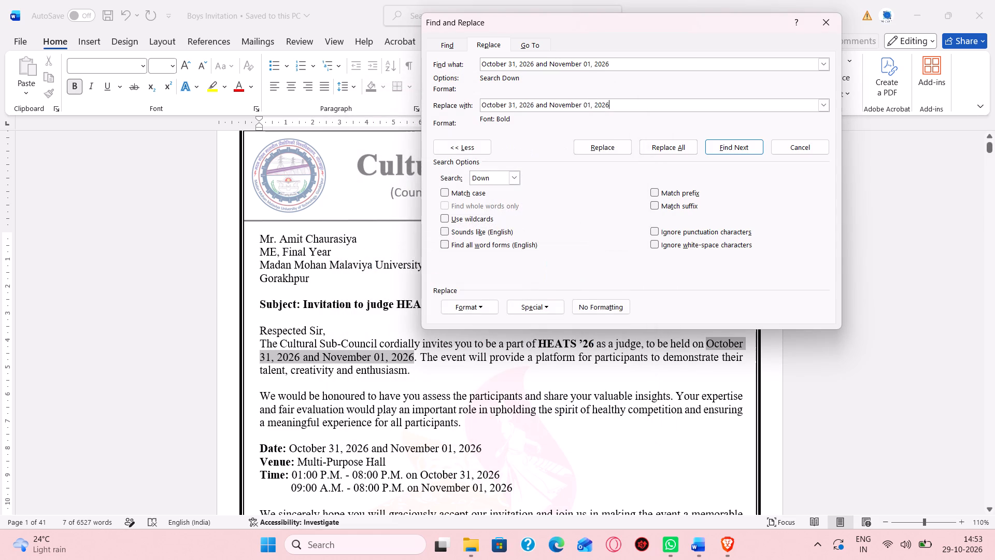
{"action": "left_click", "coordinate": [667, 142]}
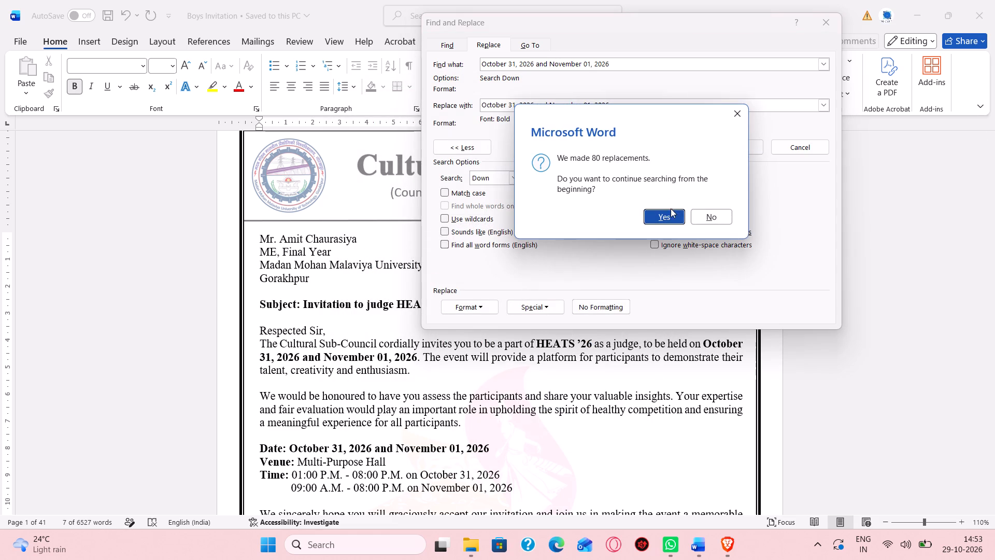
{"action": "left_click", "coordinate": [669, 217]}
{"action": "left_click", "coordinate": [715, 209]}
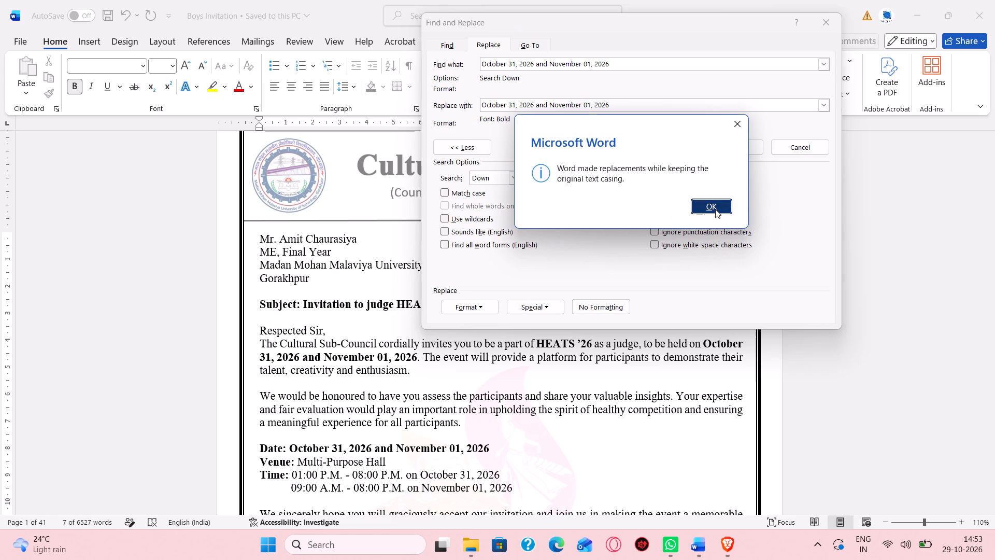
{"action": "left_click", "coordinate": [830, 22]}
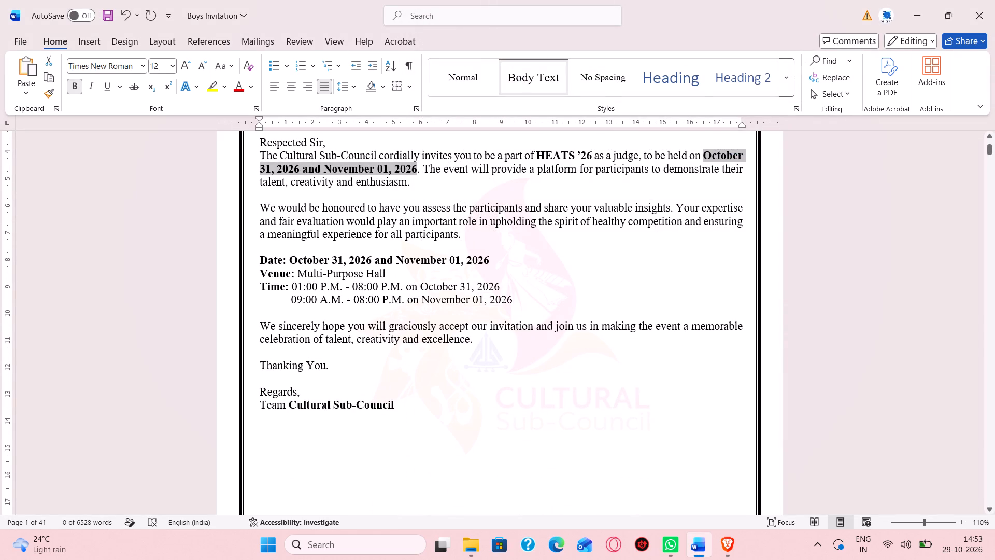
Save the Boys Invitation document.
{"action": "left_click", "coordinate": [869, 244]}
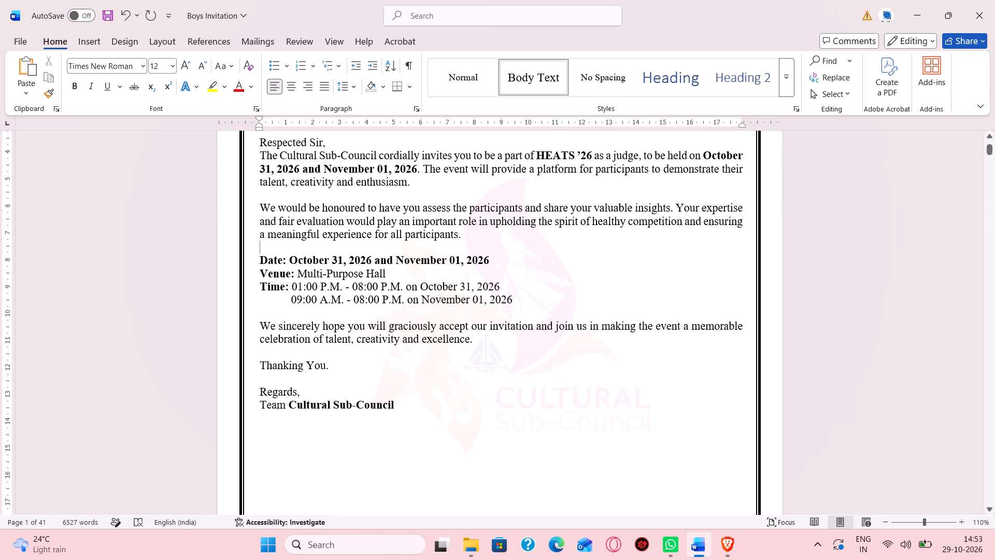
{"action": "scroll", "coordinate": [678, 288], "scroll_direction": "down", "scroll_amount": 1}
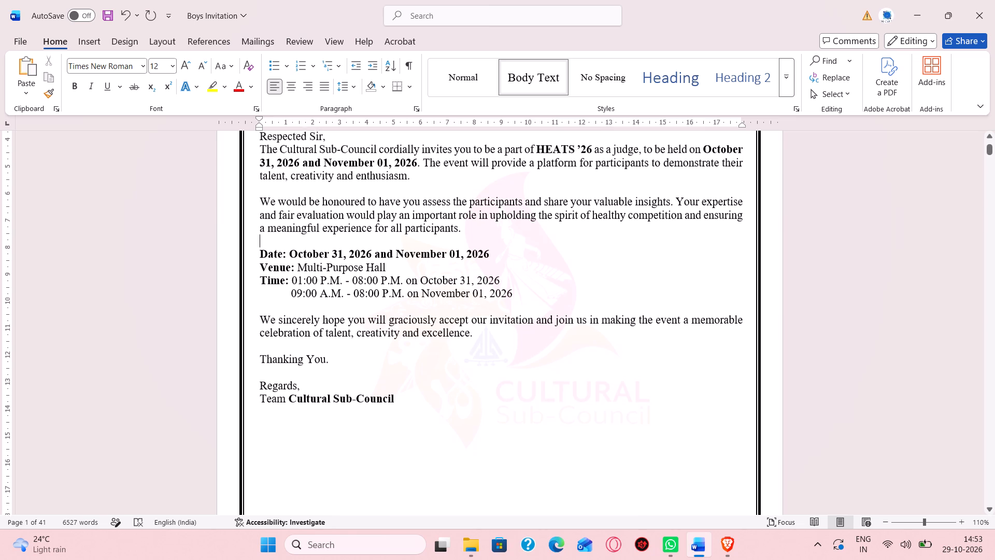
{"action": "scroll", "coordinate": [678, 288], "scroll_direction": "down", "scroll_amount": 5}
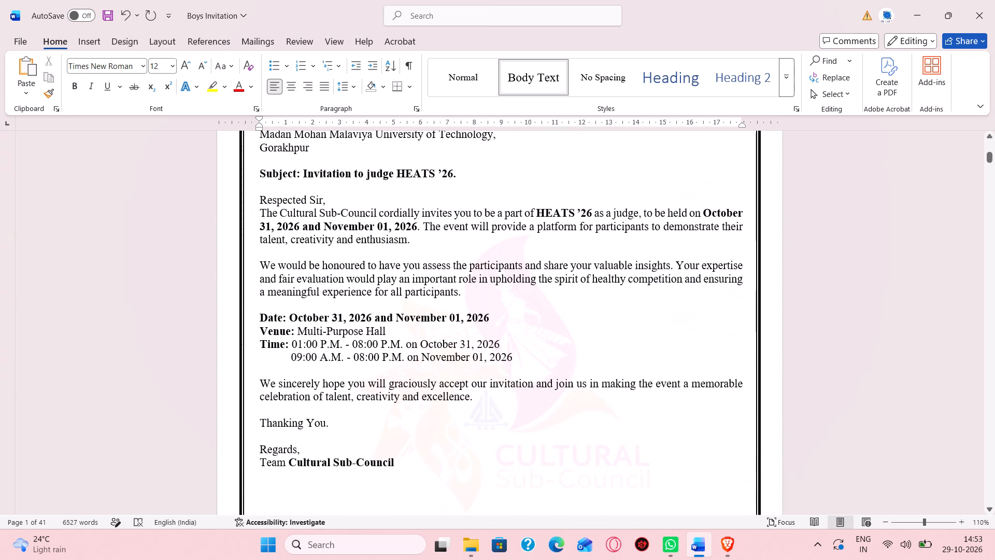
{"action": "scroll", "coordinate": [678, 288], "scroll_direction": "left", "scroll_amount": 1}
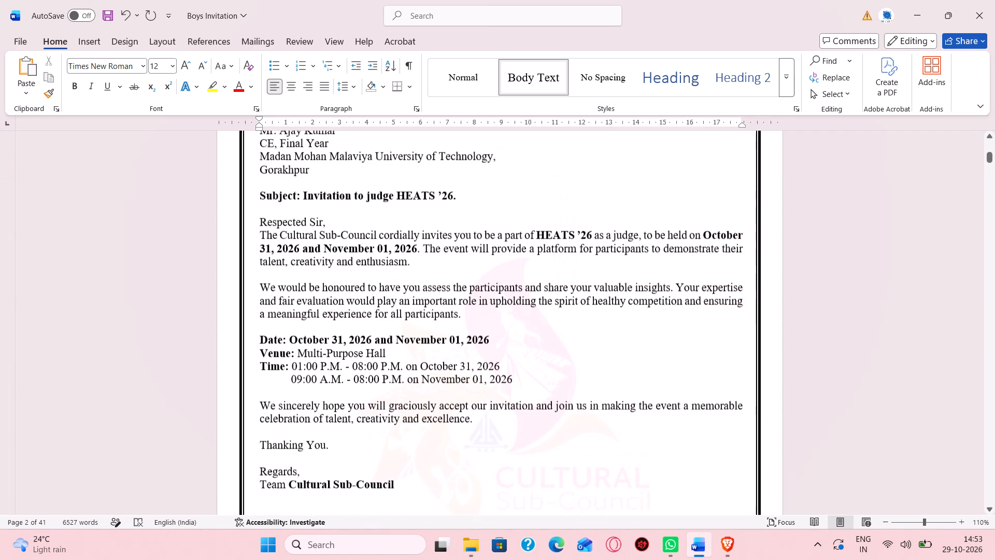
{"action": "scroll", "coordinate": [678, 288], "scroll_direction": "left", "scroll_amount": 1}
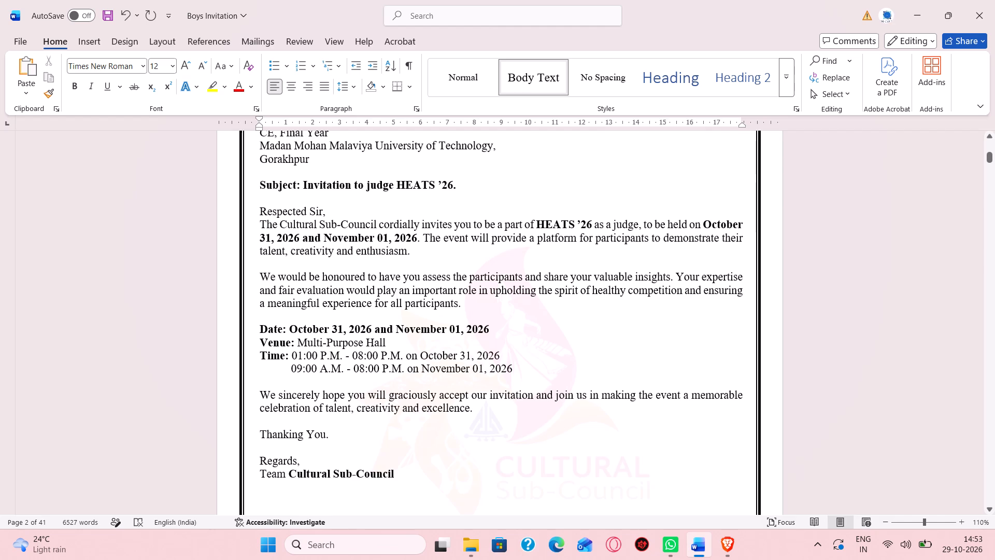
{"action": "key", "text": "ctrl+s"}
{"action": "key", "text": "space"}
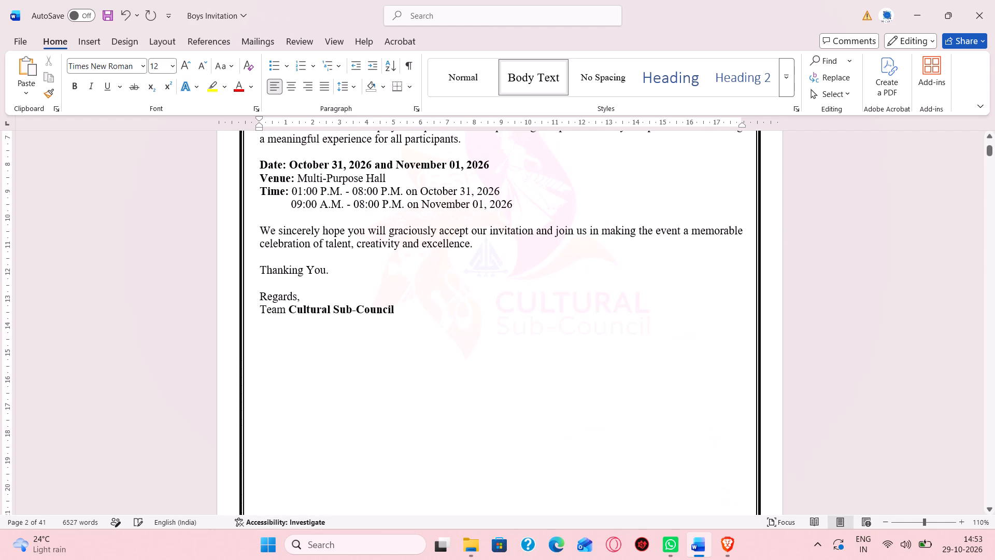
{"action": "key", "text": "ctrl+z"}
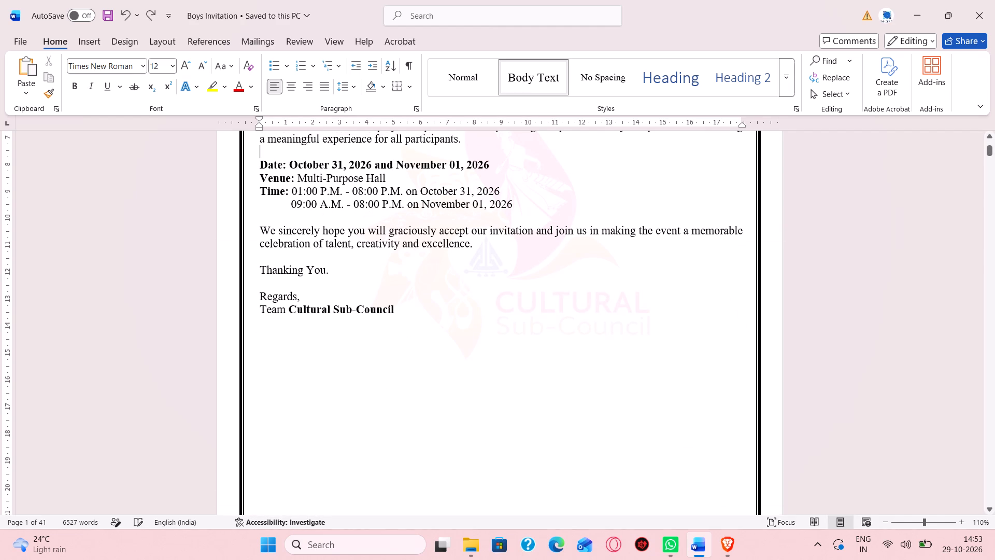
Review the first few letters of the document, checking the event dates' formatting and the closings.
{"action": "scroll", "coordinate": [629, 335], "scroll_direction": "up", "scroll_amount": 9}
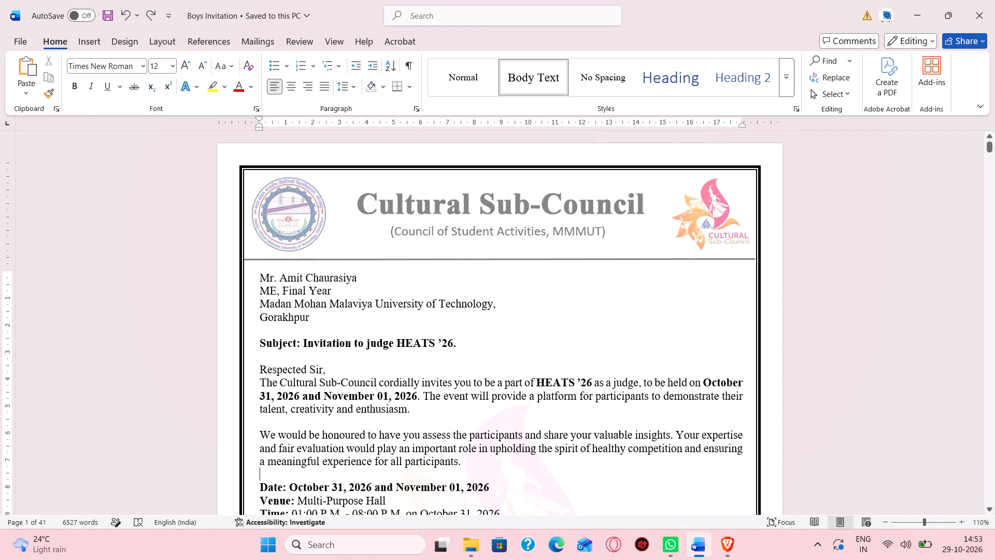
{"action": "scroll", "coordinate": [629, 335], "scroll_direction": "down", "scroll_amount": 1}
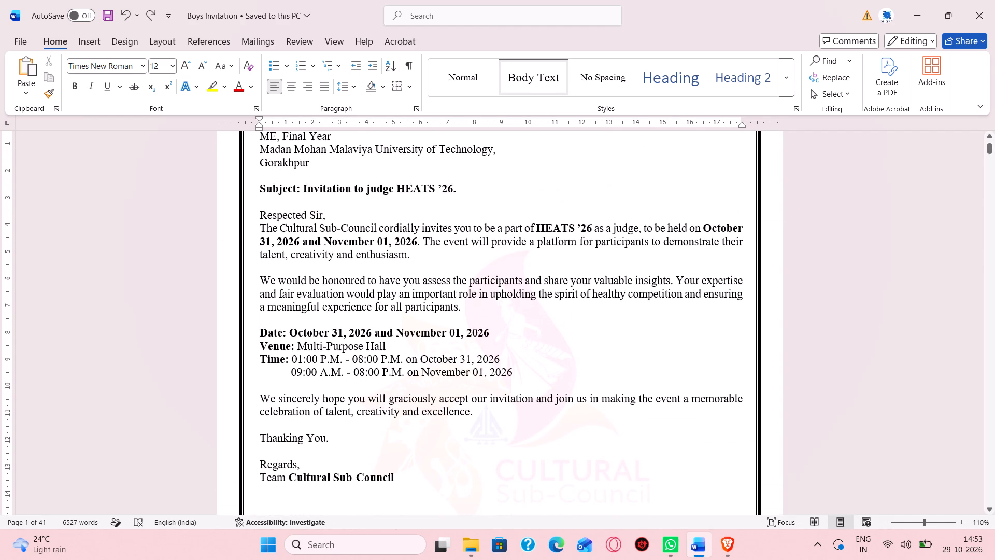
{"action": "scroll", "coordinate": [629, 335], "scroll_direction": "up", "scroll_amount": 4}
{"action": "scroll", "coordinate": [629, 335], "scroll_direction": "down", "scroll_amount": 4}
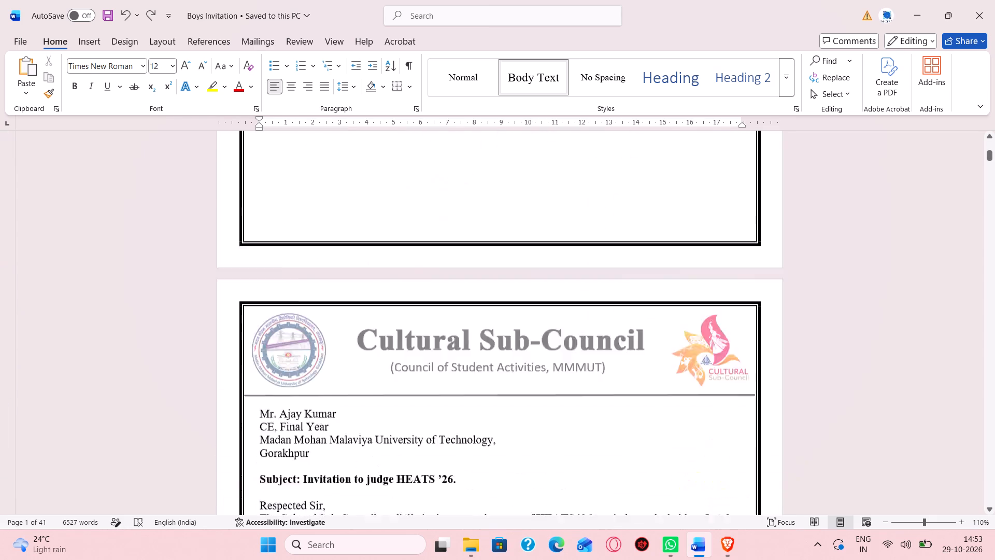
{"action": "scroll", "coordinate": [629, 335], "scroll_direction": "down", "scroll_amount": 3}
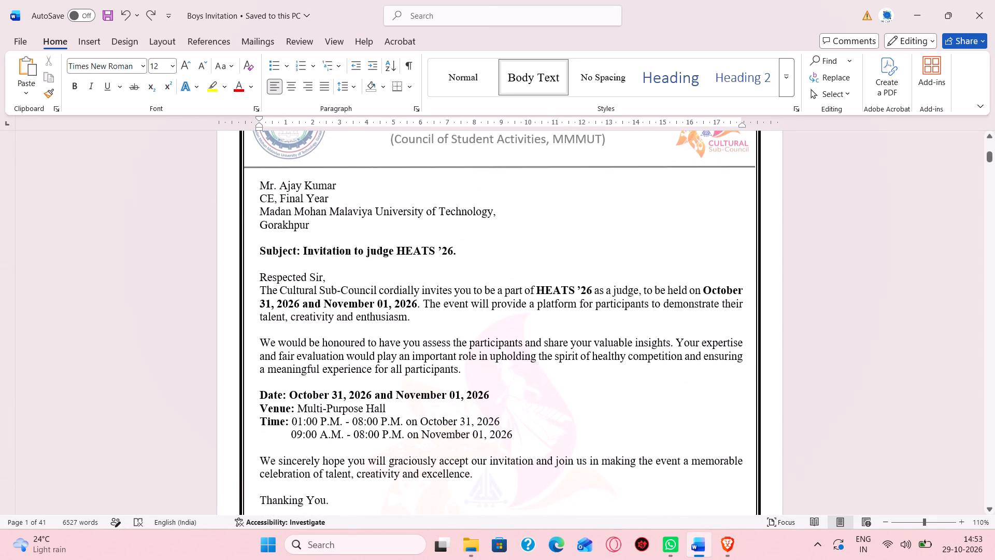
{"action": "scroll", "coordinate": [629, 335], "scroll_direction": "up", "scroll_amount": 4}
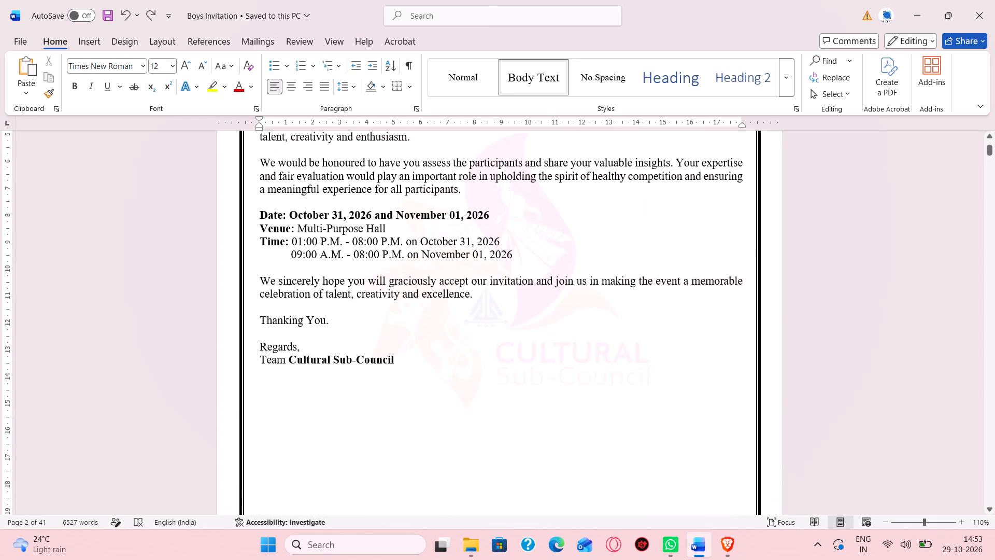
{"action": "scroll", "coordinate": [629, 335], "scroll_direction": "up", "scroll_amount": 1}
{"action": "scroll", "coordinate": [629, 335], "scroll_direction": "down", "scroll_amount": 7}
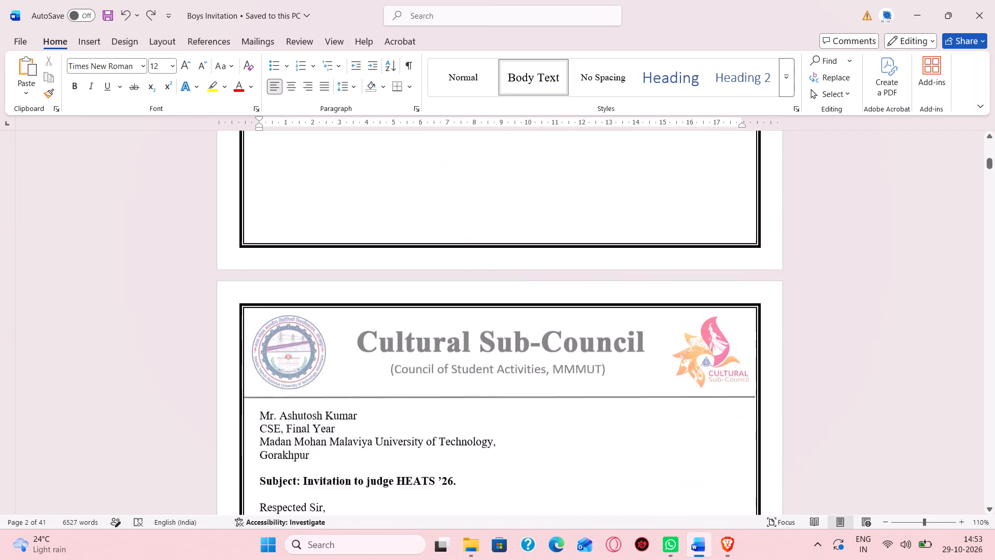
Save the Boys Invitation document after checking the next letter's event dates and closing.
{"action": "scroll", "coordinate": [629, 335], "scroll_direction": "down", "scroll_amount": 4}
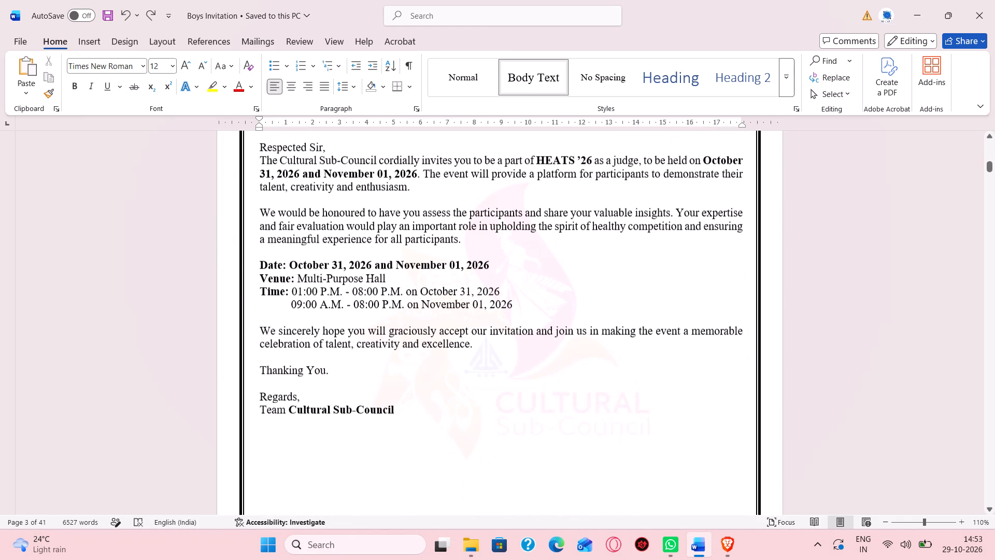
{"action": "scroll", "coordinate": [629, 335], "scroll_direction": "down", "scroll_amount": 3}
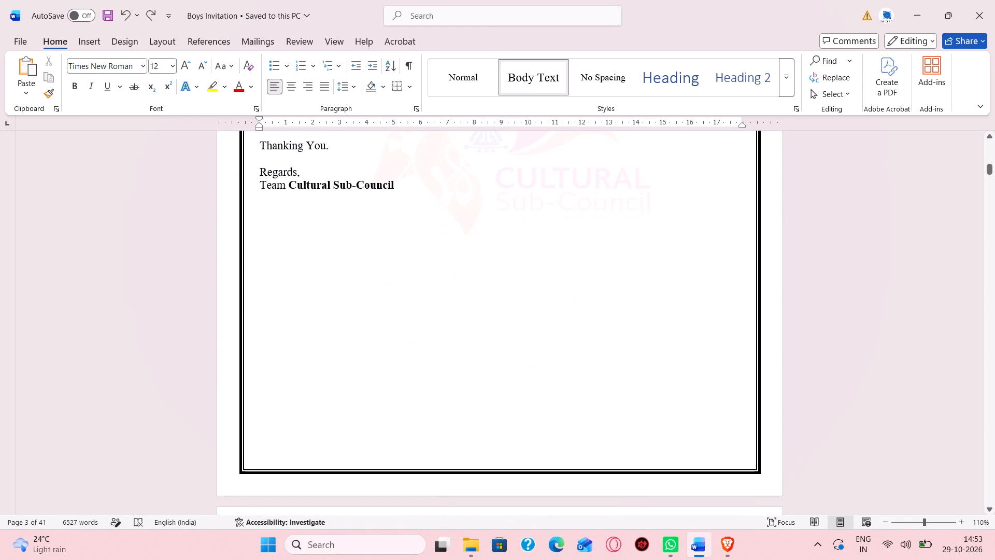
{"action": "key", "text": "ctrl+s"}
Print all pages of the document with Microsoft Print to PDF as Boys Invitation.pdf on the Desktop, replacing the existing file.
{"action": "key", "text": "ctrl+p"}
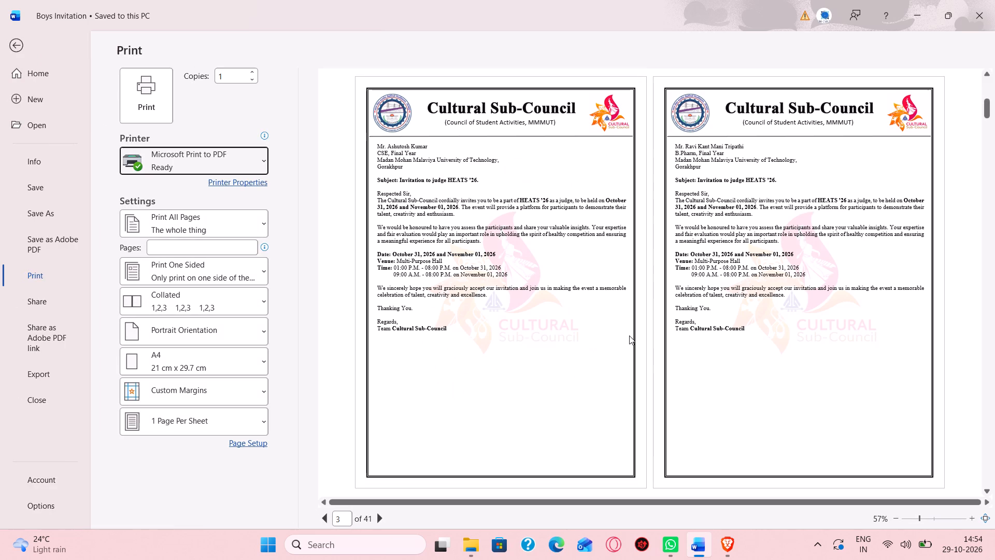
{"action": "left_click", "coordinate": [151, 87]}
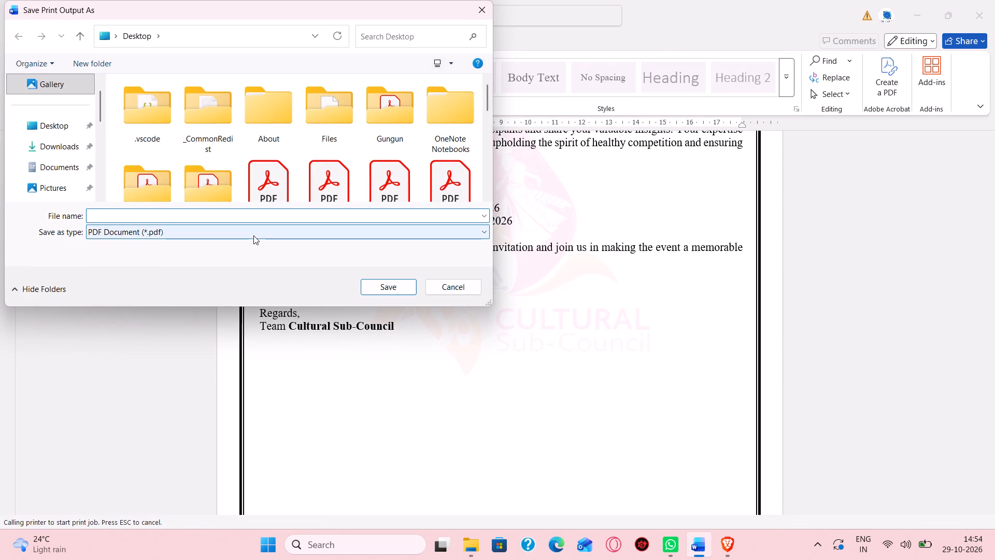
{"action": "key", "text": "Down"}
{"action": "key", "text": "Down"}
{"action": "key", "text": "Down"}
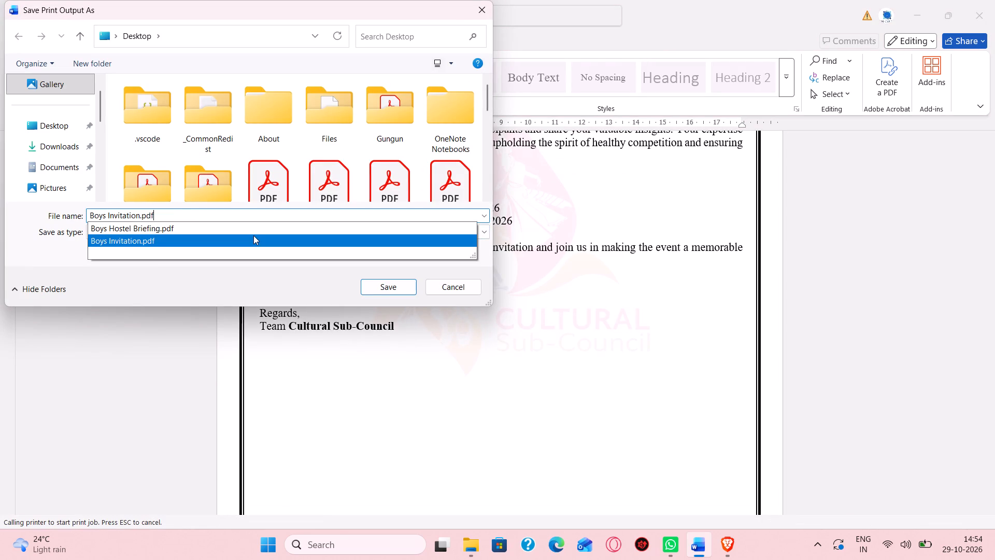
{"action": "key", "text": "Return"}
{"action": "key", "text": "Left"}
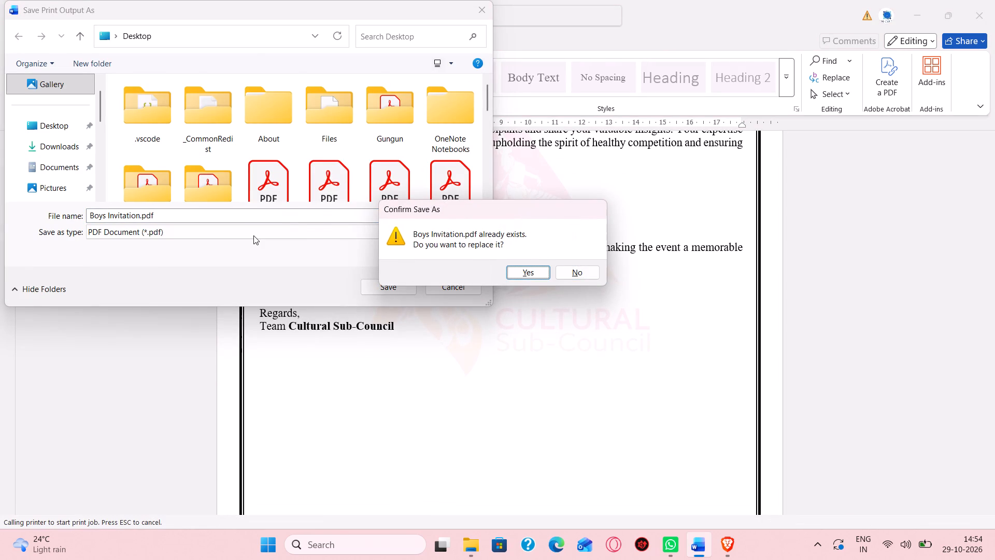
{"action": "key", "text": "Return"}
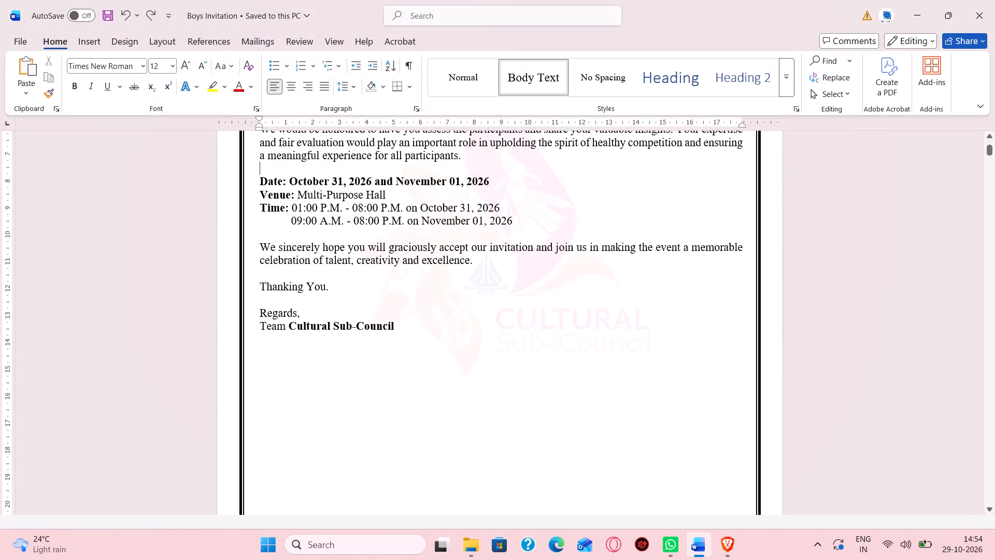
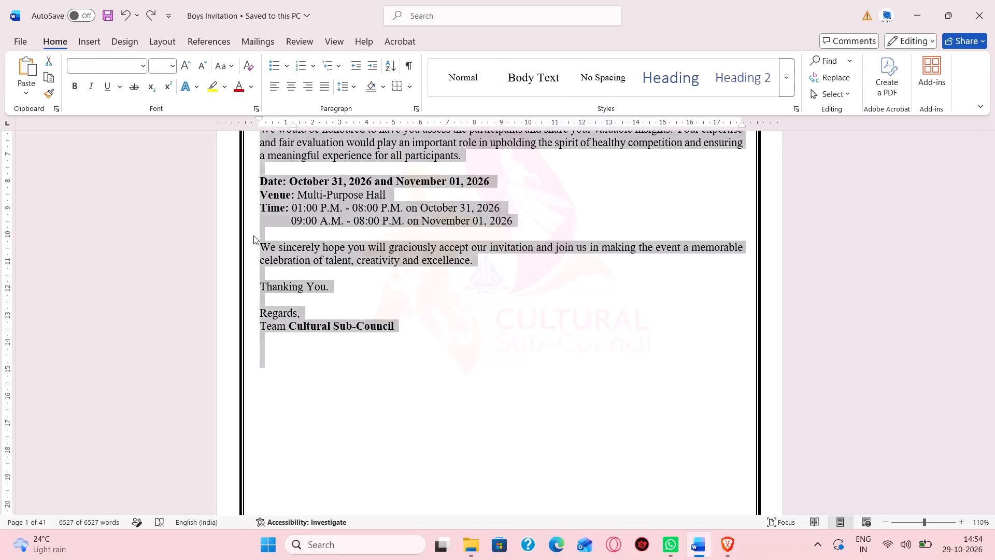
Deselect the document's text by placing the cursor after "Regards," in the first letter's closing.
{"action": "left_click", "coordinate": [437, 317]}
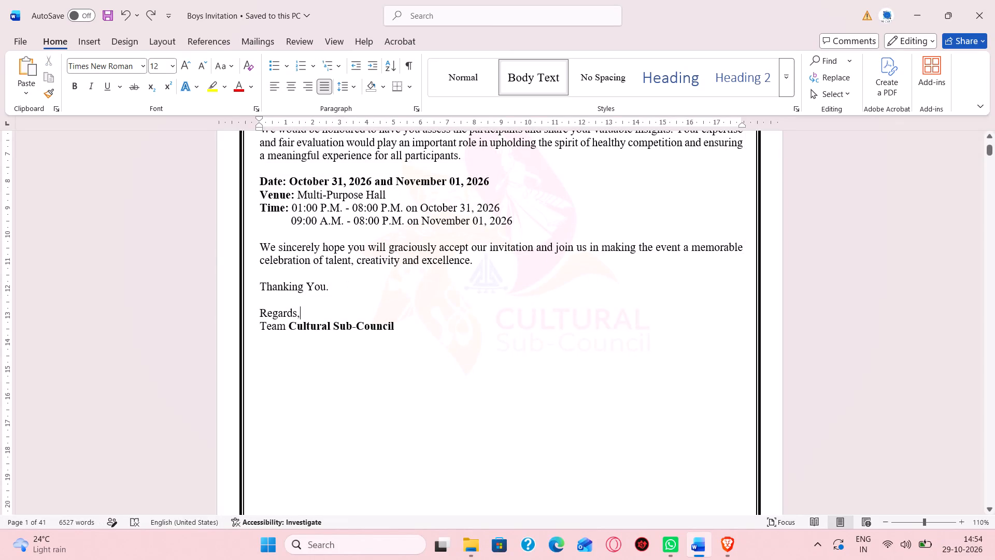
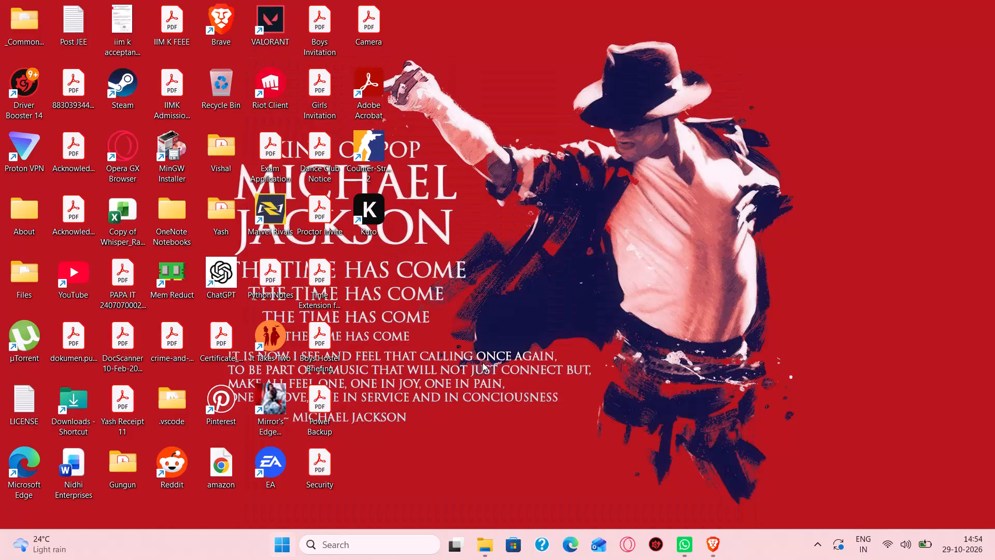
Copy the bold closing line "Thanking you." from the first letter in the Girls Invitation document.
{"action": "scroll", "coordinate": [482, 362], "scroll_direction": "down", "scroll_amount": 2}
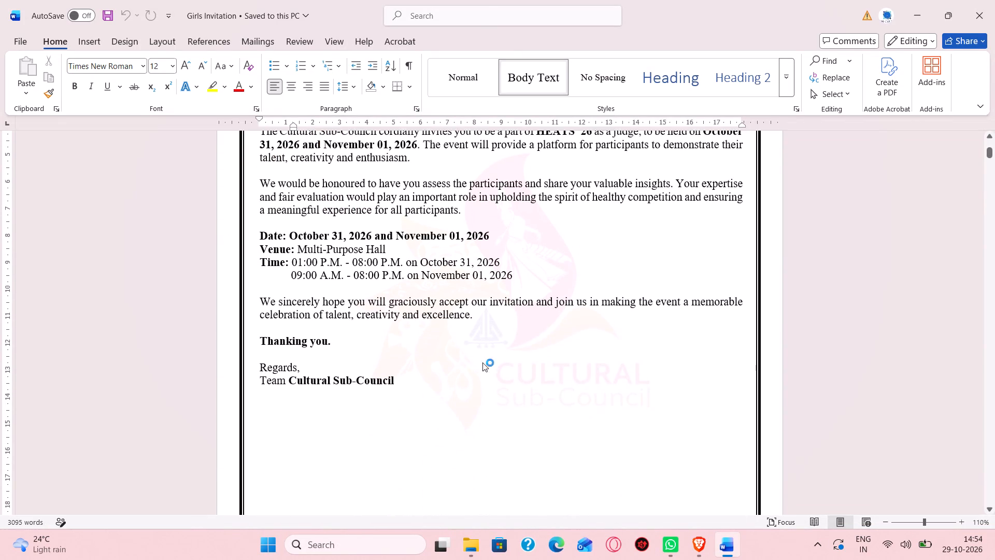
{"action": "scroll", "coordinate": [482, 362], "scroll_direction": "down", "scroll_amount": 2}
{"action": "scroll", "coordinate": [329, 317], "scroll_direction": "down", "scroll_amount": 2}
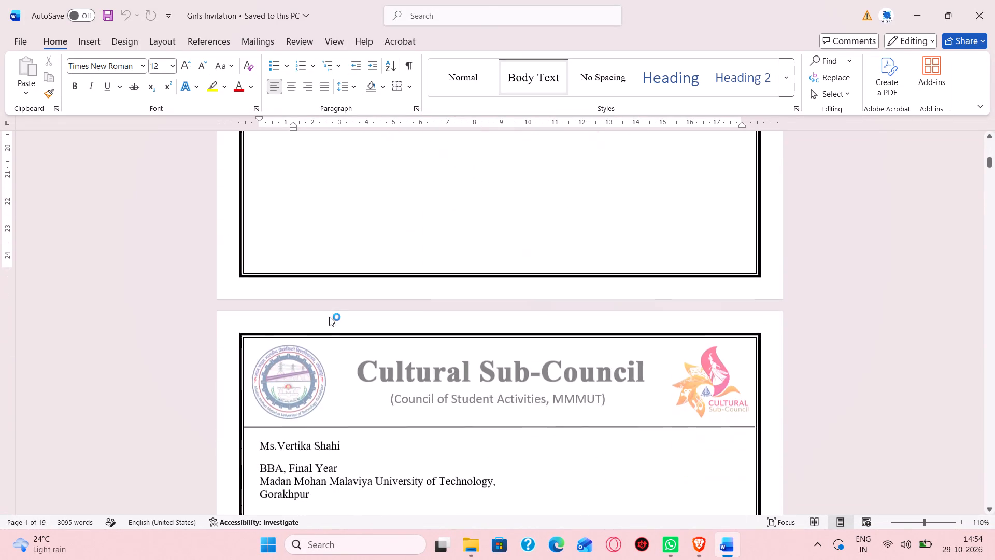
{"action": "scroll", "coordinate": [329, 317], "scroll_direction": "down", "scroll_amount": 4}
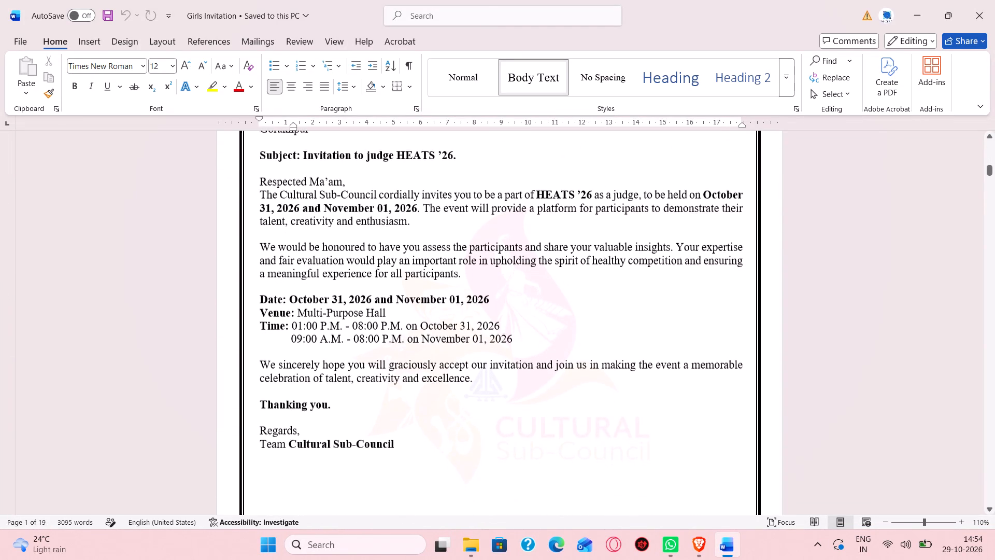
{"action": "scroll", "coordinate": [329, 317], "scroll_direction": "up", "scroll_amount": 7}
{"action": "scroll", "coordinate": [359, 396], "scroll_direction": "down", "scroll_amount": 1}
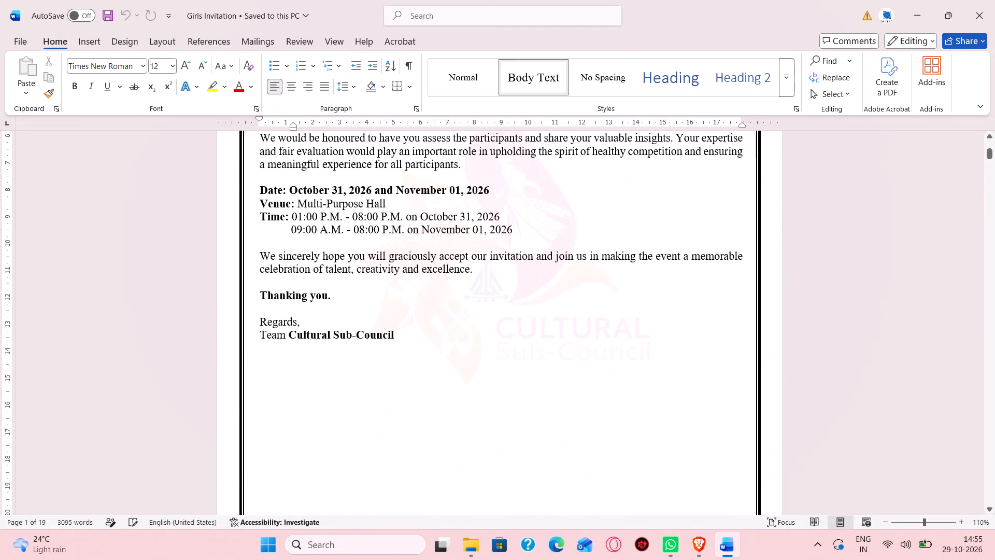
{"action": "left_click_drag", "start_coordinate": [340, 296], "coordinate": [270, 289]}
{"action": "key", "text": "ctrl+c"}
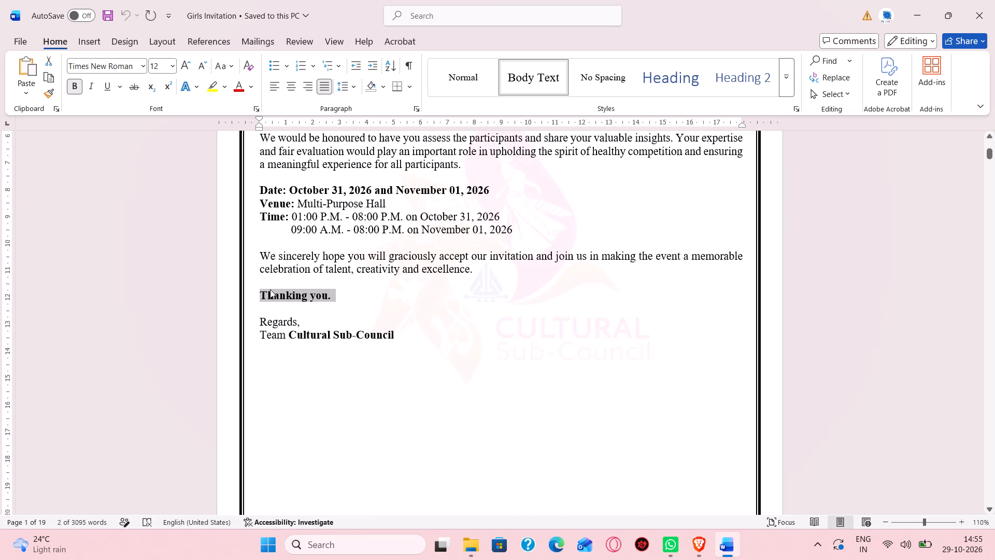
{"action": "key", "text": "ctrl+c"}
Set up a find-and-replace that searches for "Thanking you." and replaces it with "Thanking You.".
{"action": "scroll", "coordinate": [380, 378], "scroll_direction": "down", "scroll_amount": 12}
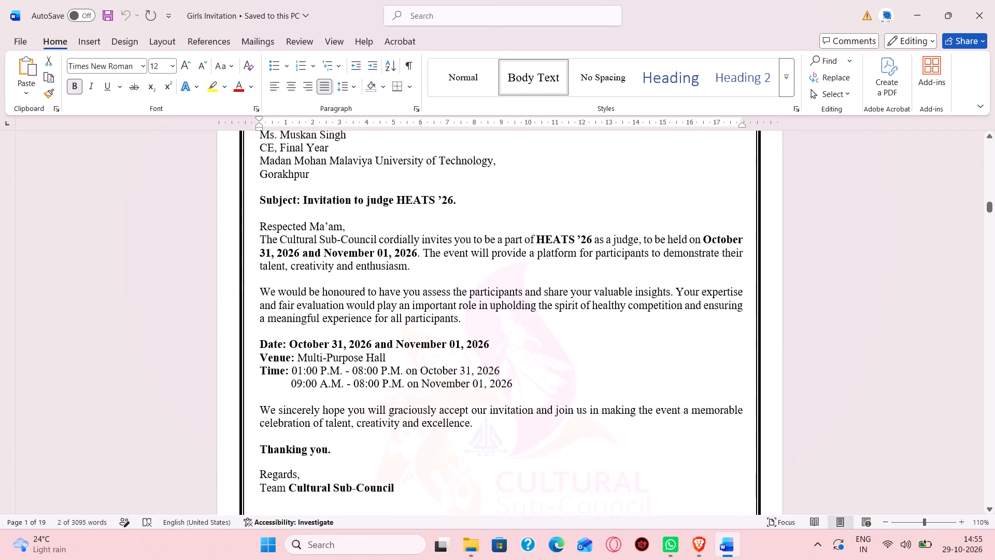
{"action": "left_click", "coordinate": [831, 76]}
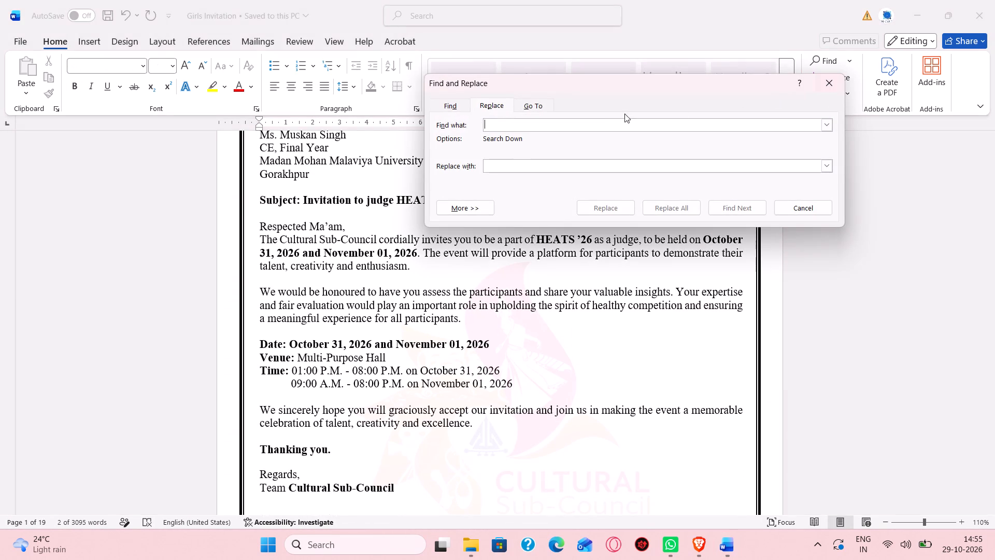
{"action": "key", "text": "ctrl+v"}
{"action": "left_click", "coordinate": [546, 168]}
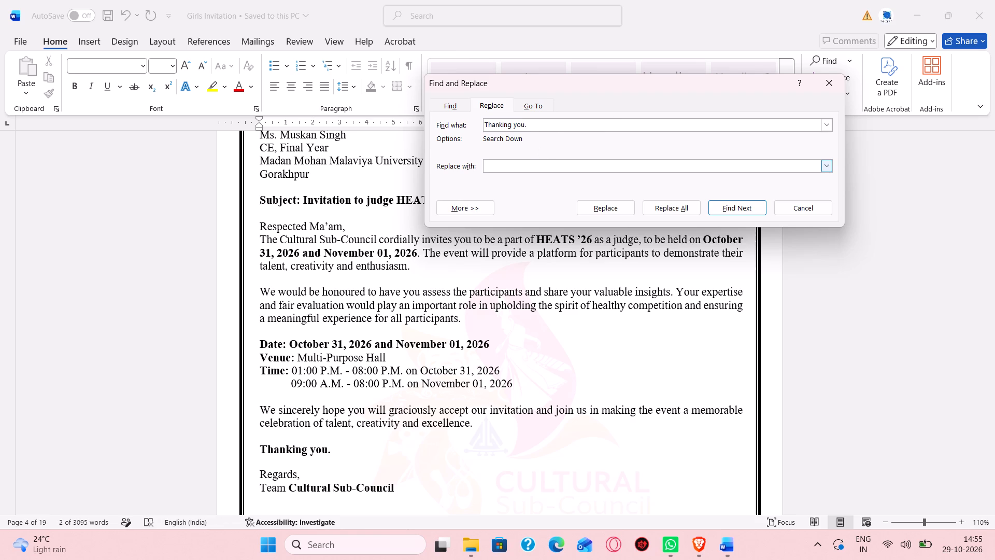
{"action": "key", "text": "ctrl+v"}
{"action": "left_click", "coordinate": [516, 166]}
{"action": "key", "text": "BackSpace"}
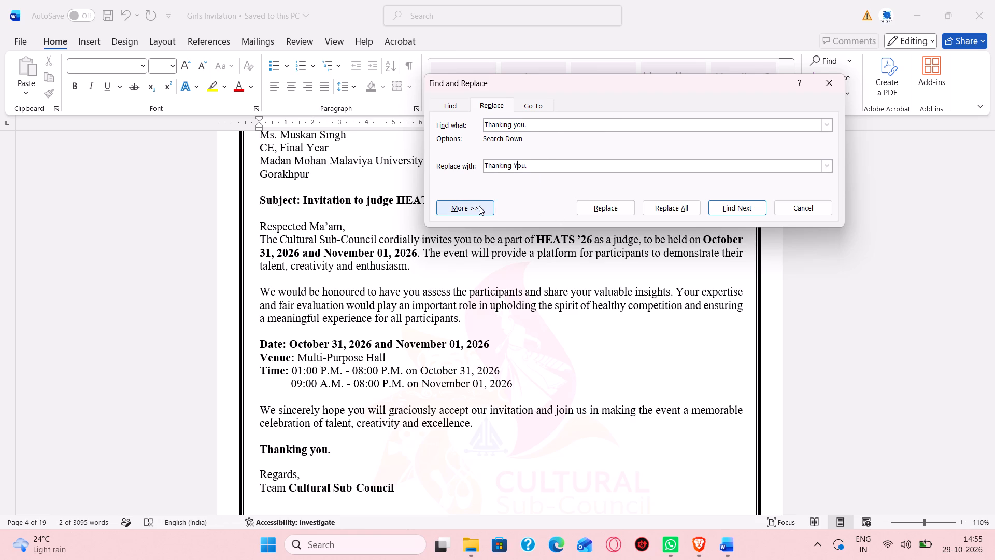
Set the replacement text's font style to Bold.
{"action": "left_click", "coordinate": [479, 206]}
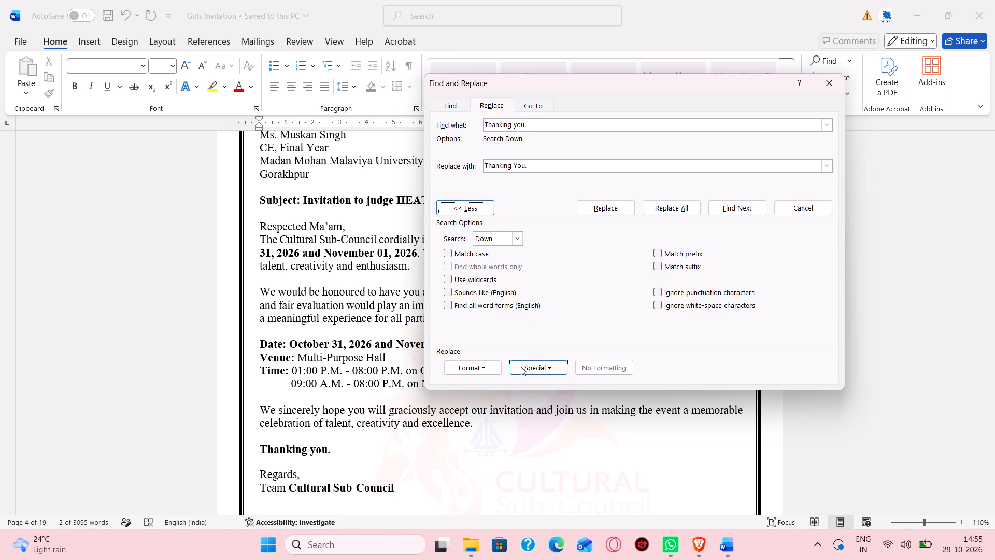
{"action": "left_click", "coordinate": [489, 366]}
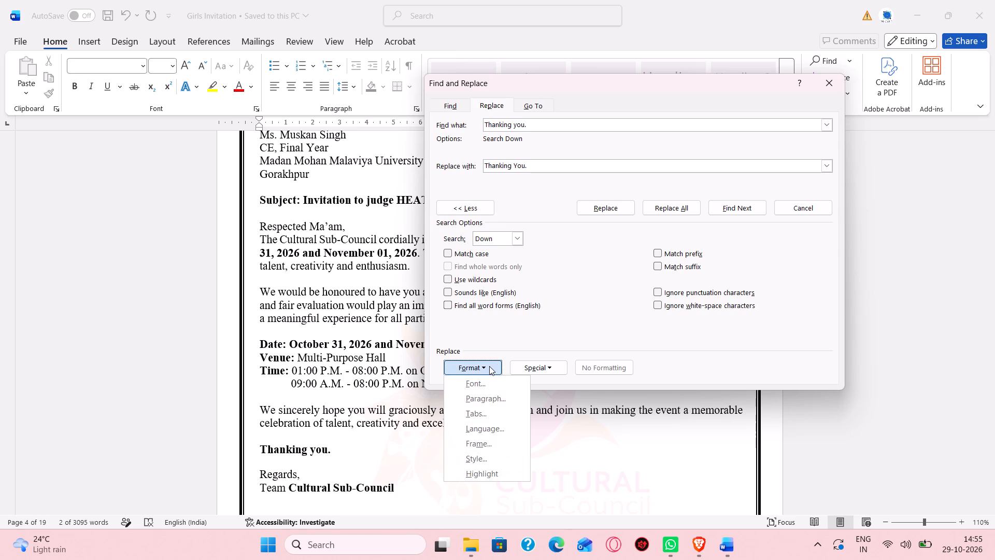
{"action": "left_click", "coordinate": [493, 386]}
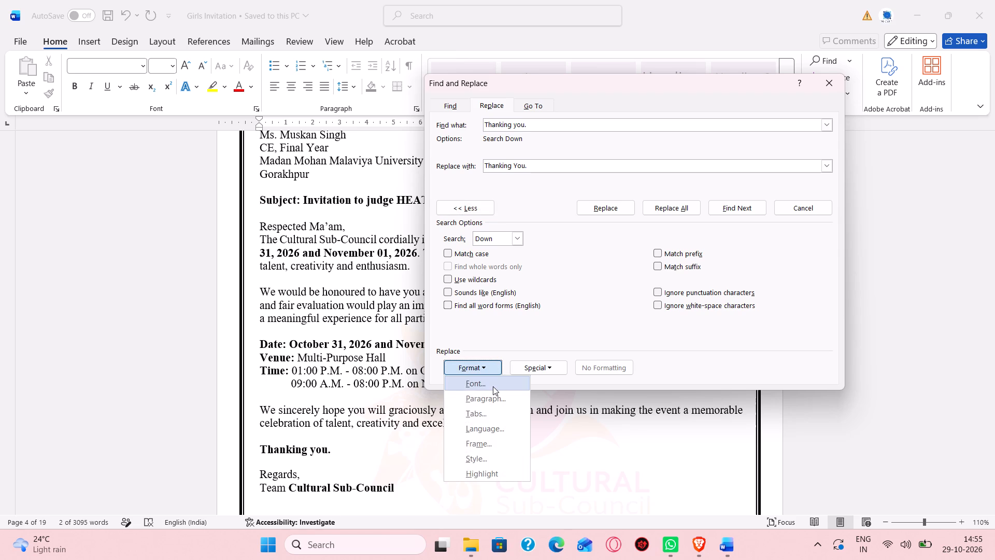
{"action": "left_click", "coordinate": [518, 194]}
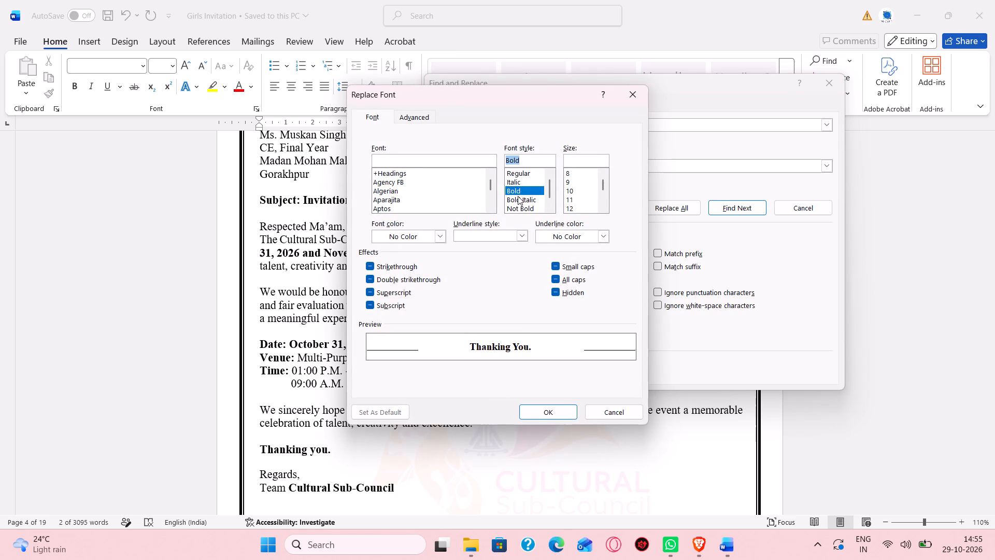
{"action": "double_click", "coordinate": [541, 411]}
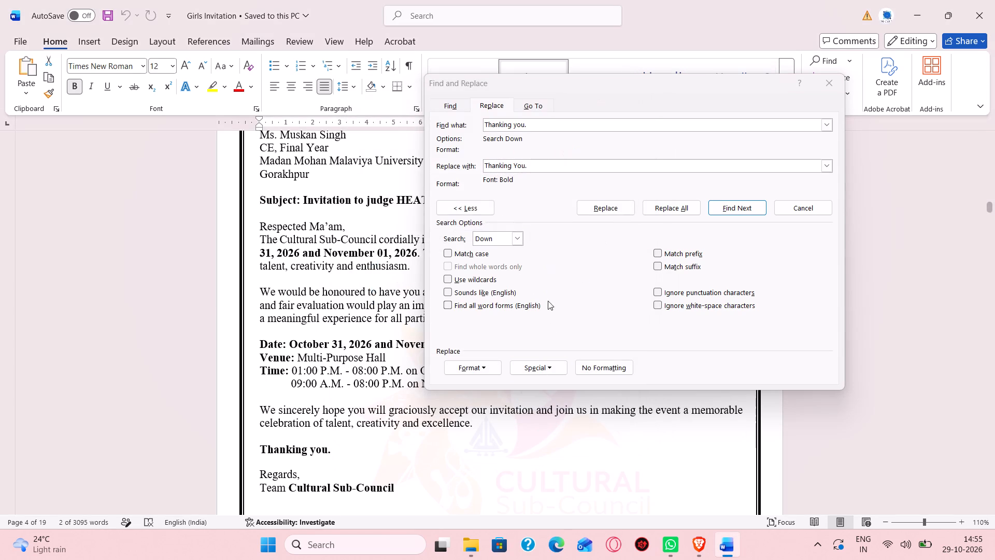
Replace every "Thanking you." with bold "Thanking You." throughout the whole document, then deselect the text.
{"action": "left_click", "coordinate": [690, 210]}
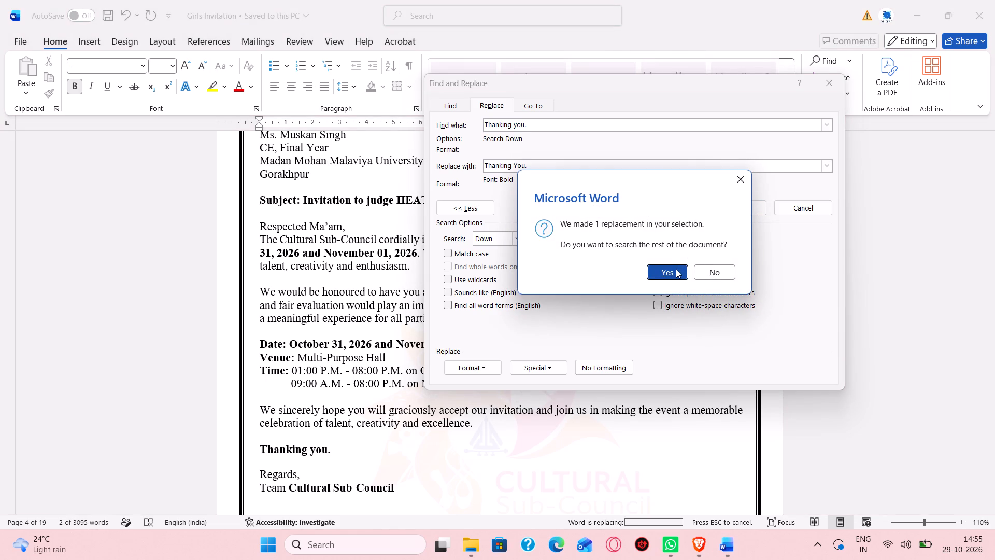
{"action": "left_click", "coordinate": [676, 269]}
{"action": "left_click", "coordinate": [673, 273]}
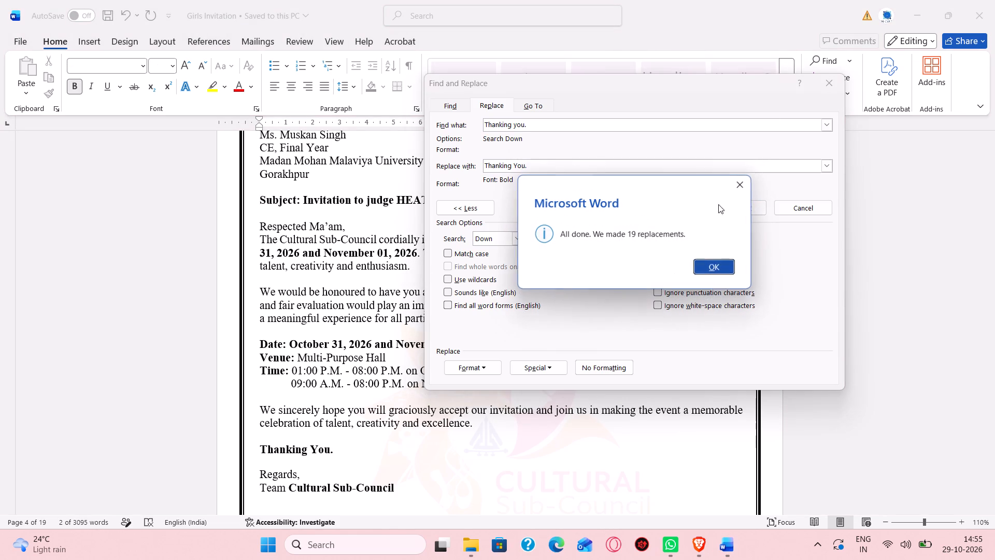
{"action": "left_click", "coordinate": [710, 264]}
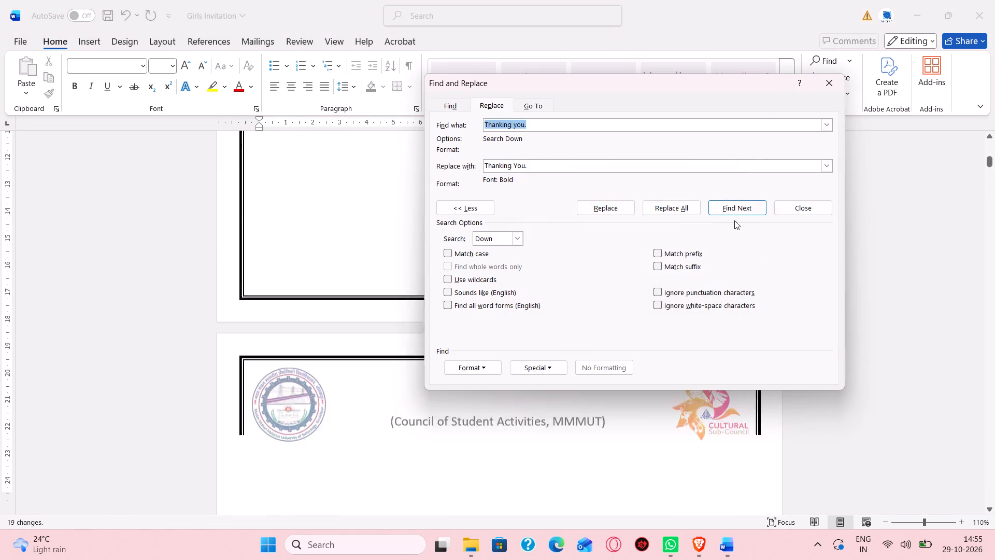
{"action": "left_click", "coordinate": [827, 87]}
{"action": "left_click", "coordinate": [599, 214]}
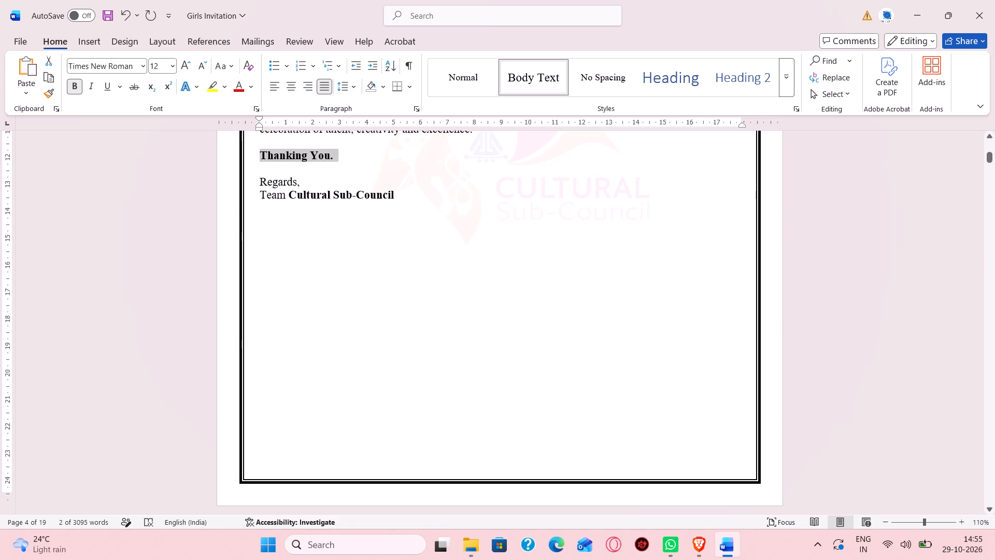
Save the Girls Invitation document.
{"action": "scroll", "coordinate": [599, 214], "scroll_direction": "up", "scroll_amount": 4}
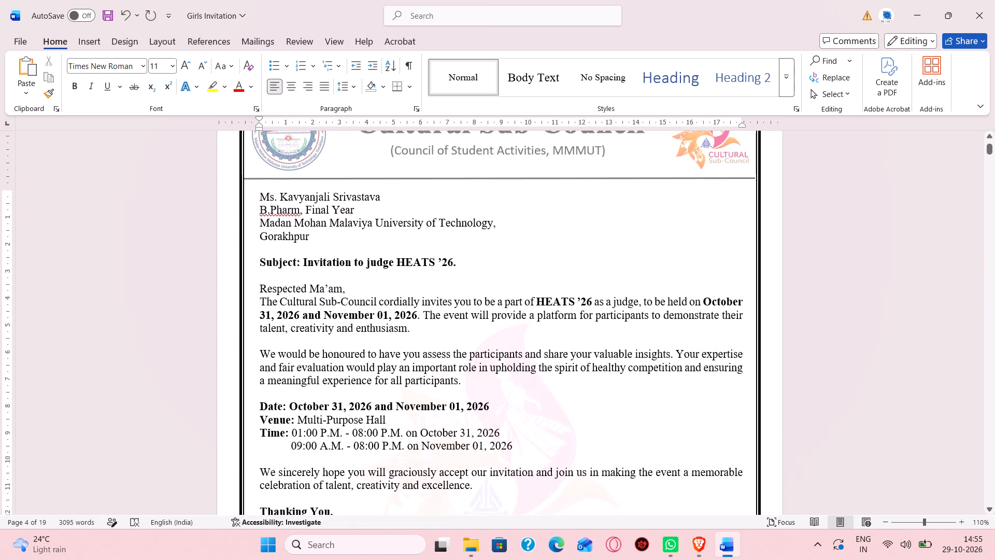
{"action": "key", "text": "ctrl+s"}
Print the document to PDF on the Desktop as Girls Invitation.pdf, overwriting the existing file.
{"action": "key", "text": "ctrl+p"}
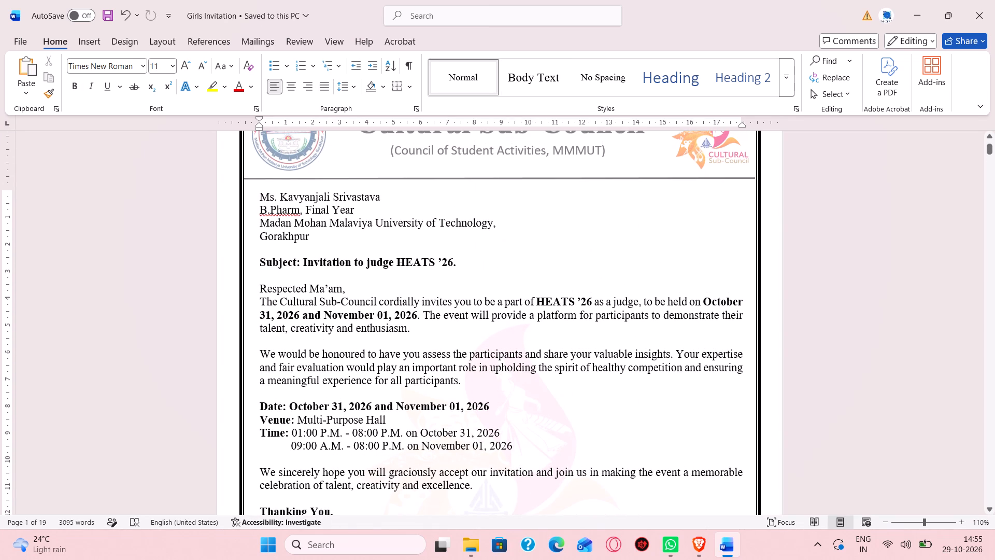
{"action": "left_click", "coordinate": [127, 88]}
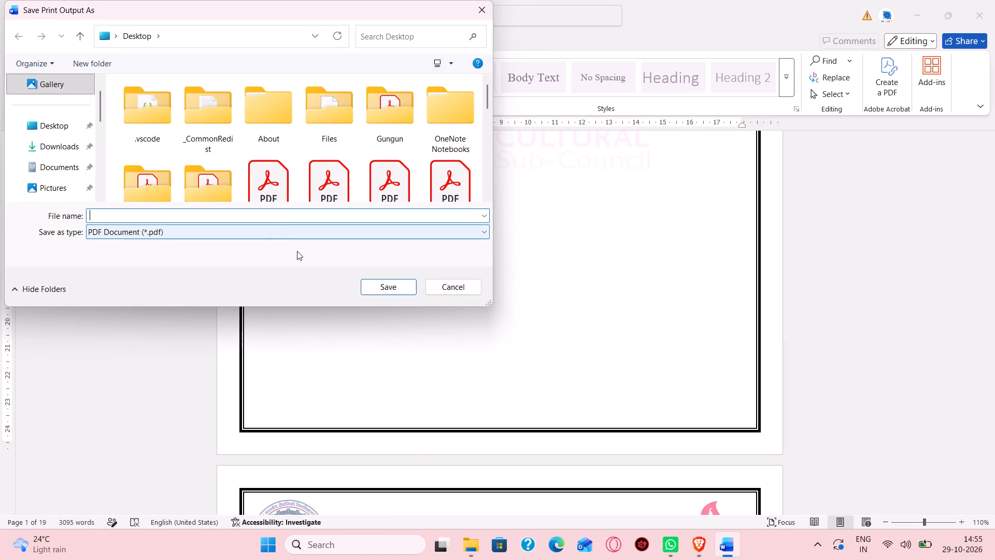
{"action": "type", "text": "gir"}
{"action": "key", "text": "Down"}
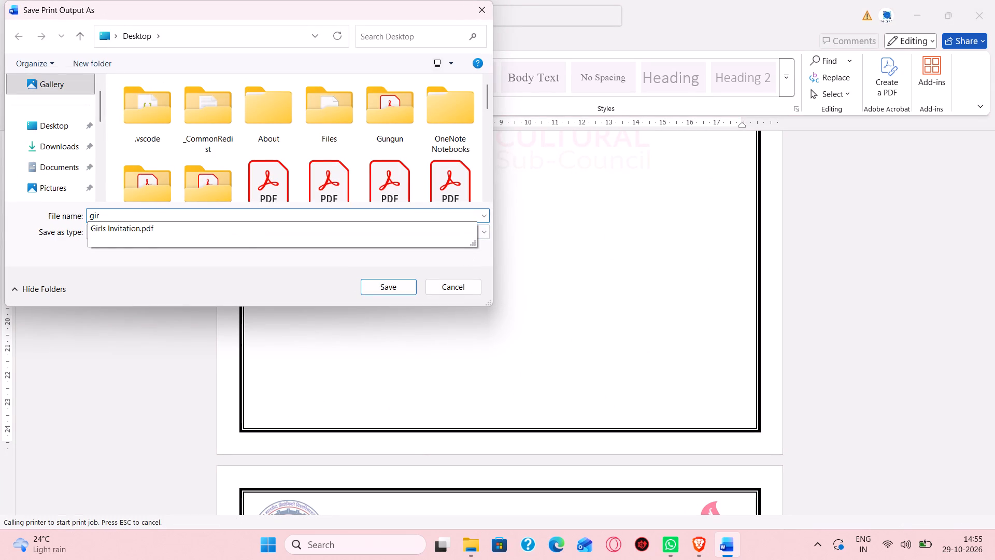
{"action": "key", "text": "Return"}
{"action": "key", "text": "Left"}
{"action": "key", "text": "Return"}
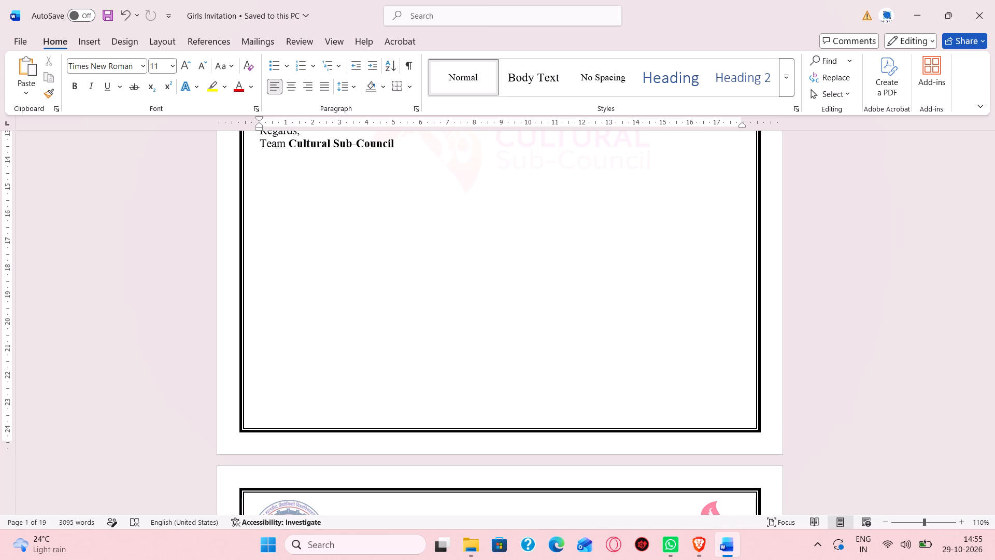
Close the Girls Invitation document.
{"action": "left_click", "coordinate": [994, 0]}
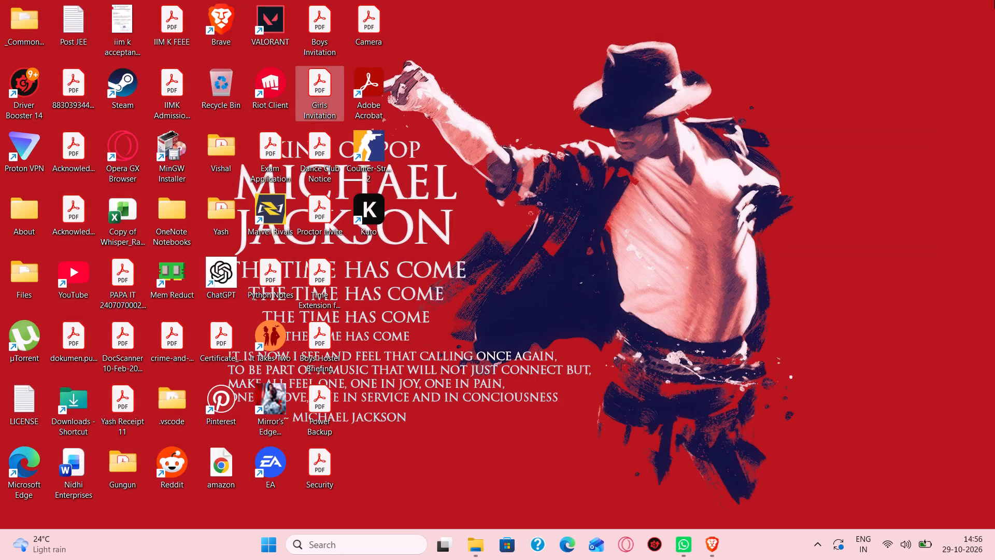
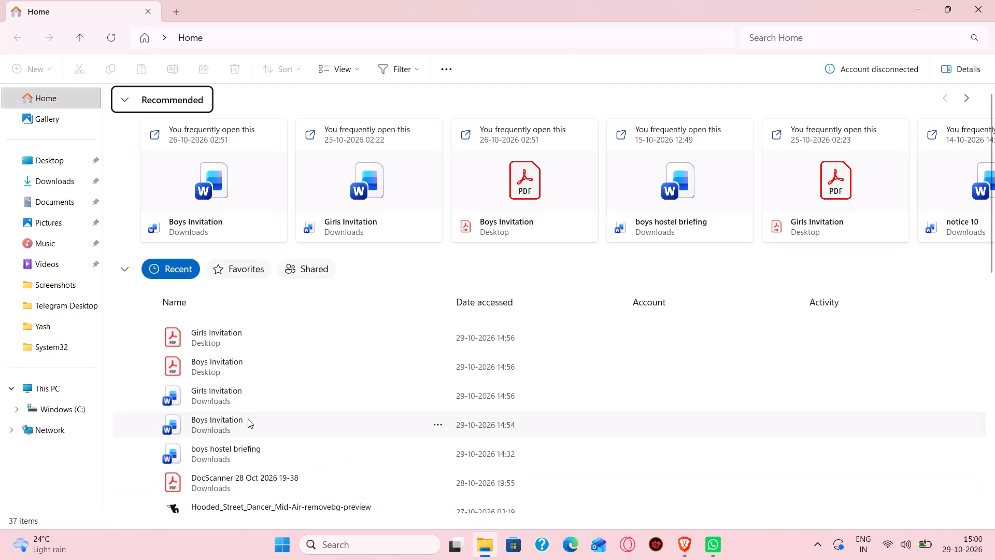
Open the Boys Invitation Word document from Downloads, check the formatting of its letters' closings, and close it.
{"action": "double_click", "coordinate": [248, 419]}
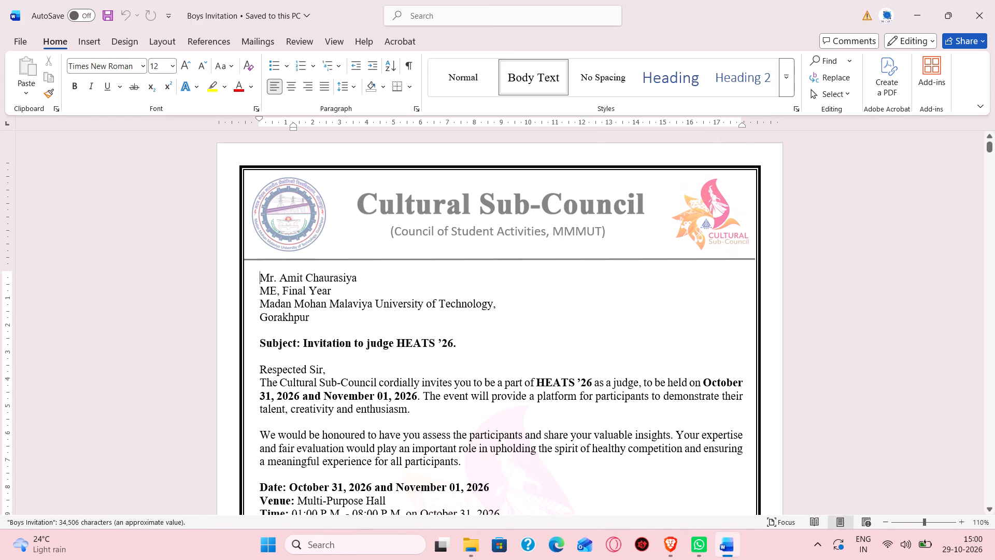
{"action": "scroll", "coordinate": [365, 409], "scroll_direction": "down", "scroll_amount": 7}
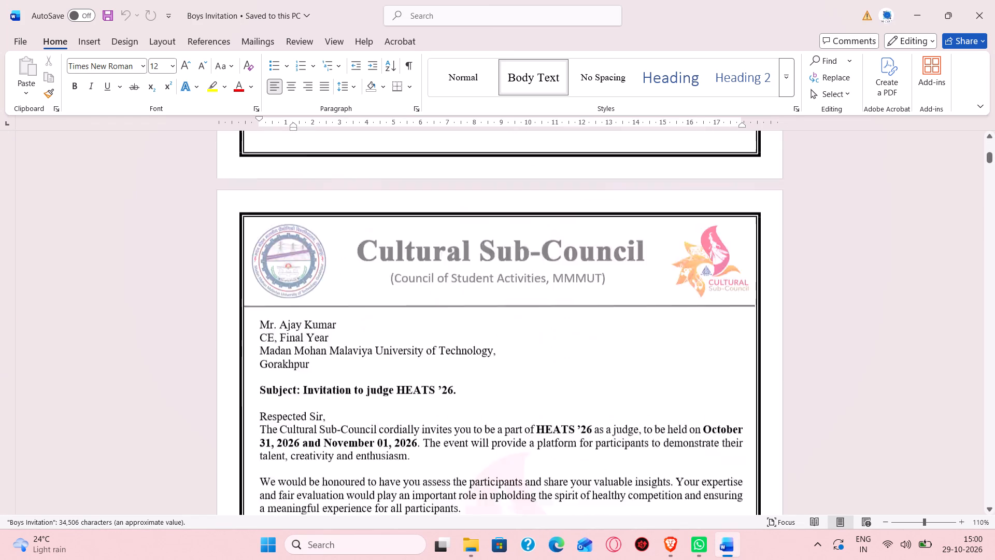
{"action": "scroll", "coordinate": [366, 371], "scroll_direction": "down", "scroll_amount": 7}
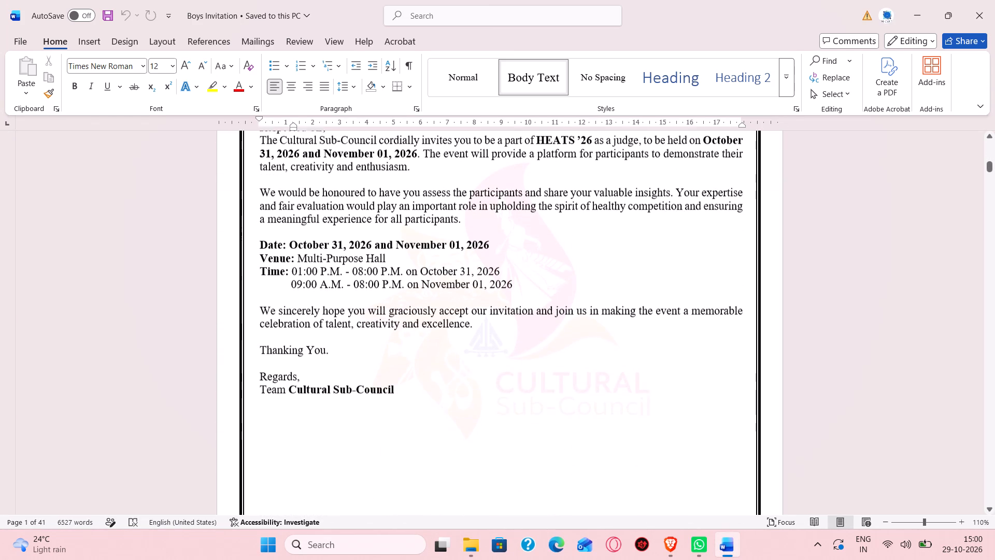
{"action": "scroll", "coordinate": [402, 372], "scroll_direction": "down", "scroll_amount": 6}
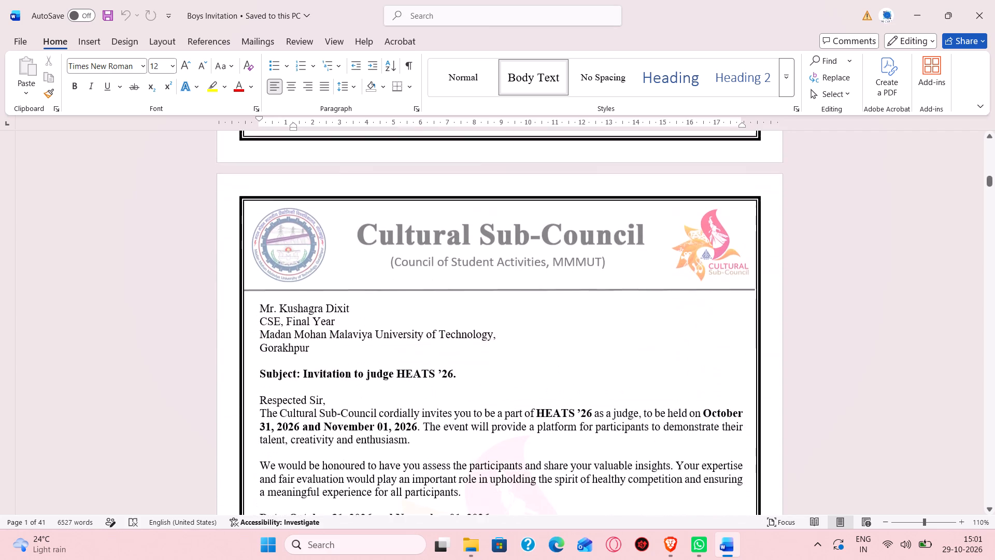
{"action": "scroll", "coordinate": [402, 372], "scroll_direction": "down", "scroll_amount": 2}
{"action": "left_click", "coordinate": [994, 0]}
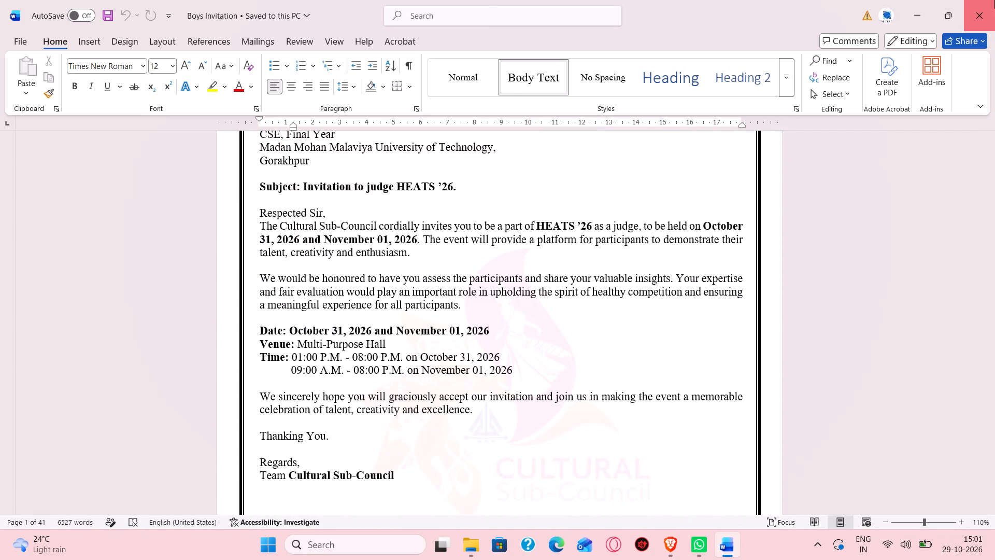
Open the Girls Invitation Word document from Downloads.
{"action": "double_click", "coordinate": [294, 422]}
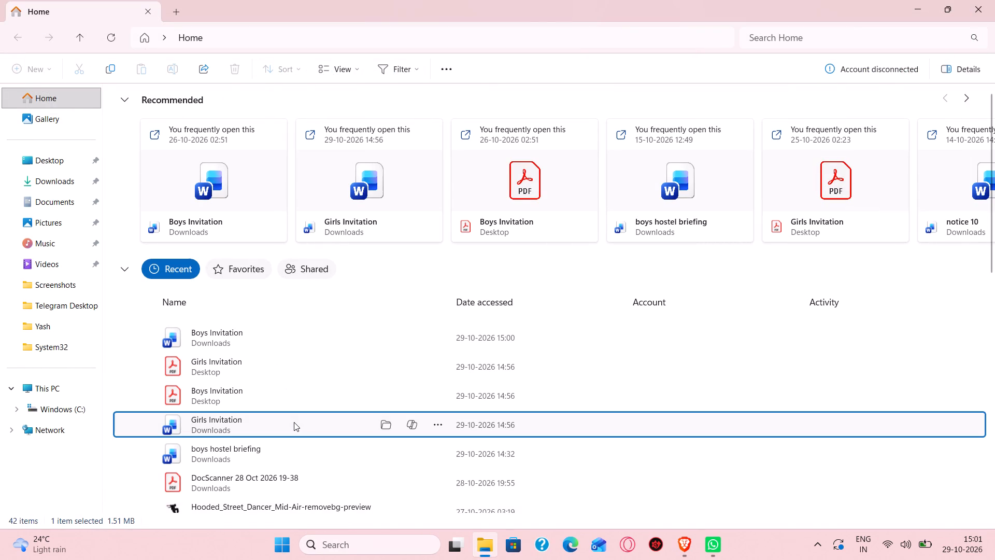
Copy "Thanking You." from the first letter and use it as both the search and replacement text in Find and Replace.
{"action": "scroll", "coordinate": [294, 422], "scroll_direction": "down", "scroll_amount": 1}
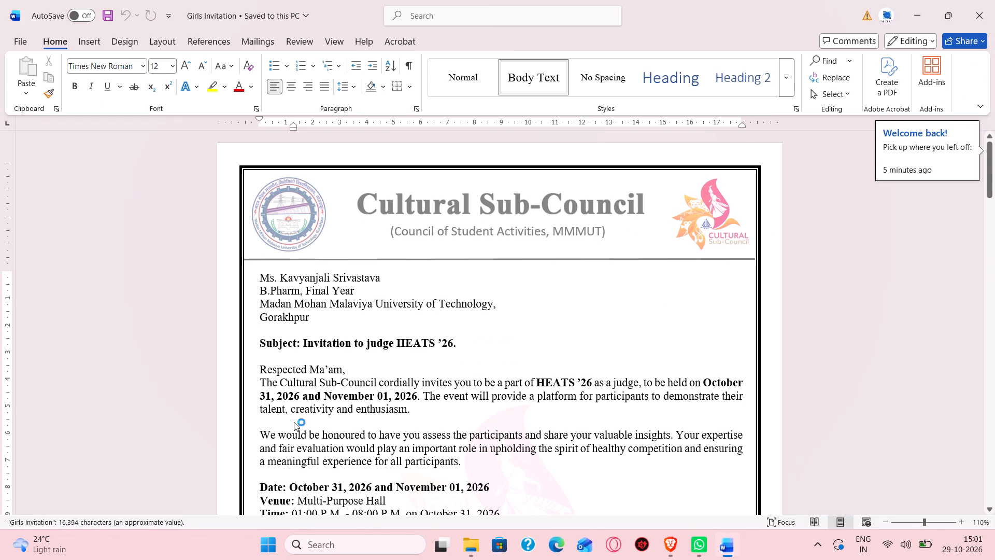
{"action": "scroll", "coordinate": [294, 422], "scroll_direction": "down", "scroll_amount": 2}
{"action": "left_click", "coordinate": [328, 193]}
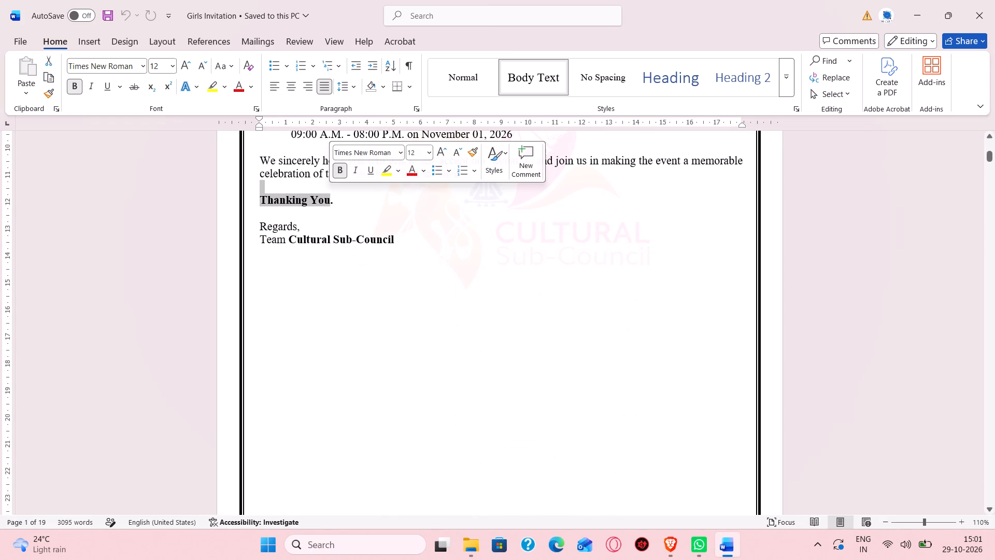
{"action": "left_click", "coordinate": [334, 195]}
{"action": "left_click_drag", "start_coordinate": [334, 195], "coordinate": [283, 197]}
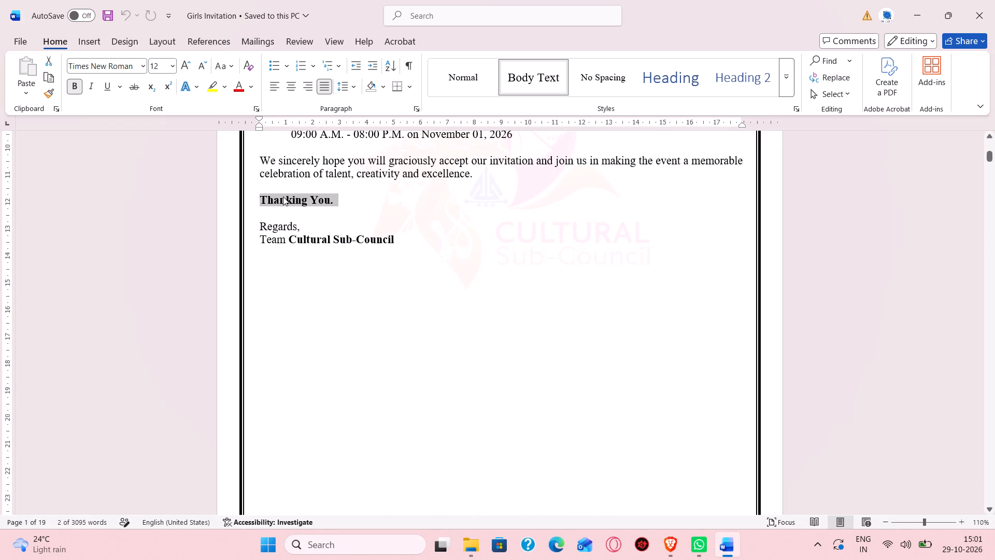
{"action": "key", "text": "ctrl+c"}
{"action": "left_click", "coordinate": [835, 74]}
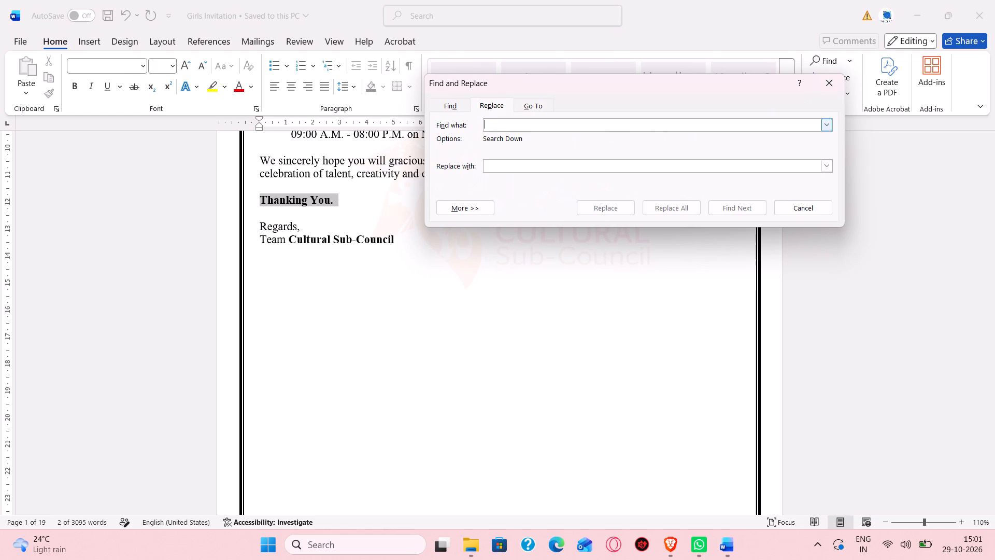
{"action": "key", "text": "ctrl+v"}
{"action": "left_click", "coordinate": [567, 162]}
{"action": "key", "text": "ctrl+v"}
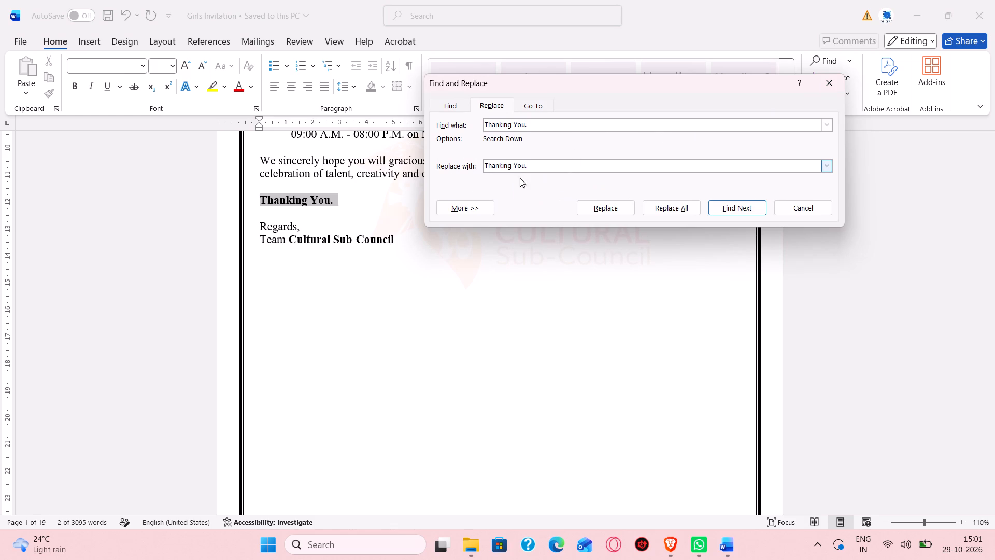
Set the replacement font style to Not Bold and replace every "Thanking You." throughout the whole document, then close Find and Replace.
{"action": "left_click", "coordinate": [465, 210]}
{"action": "left_click", "coordinate": [476, 362]}
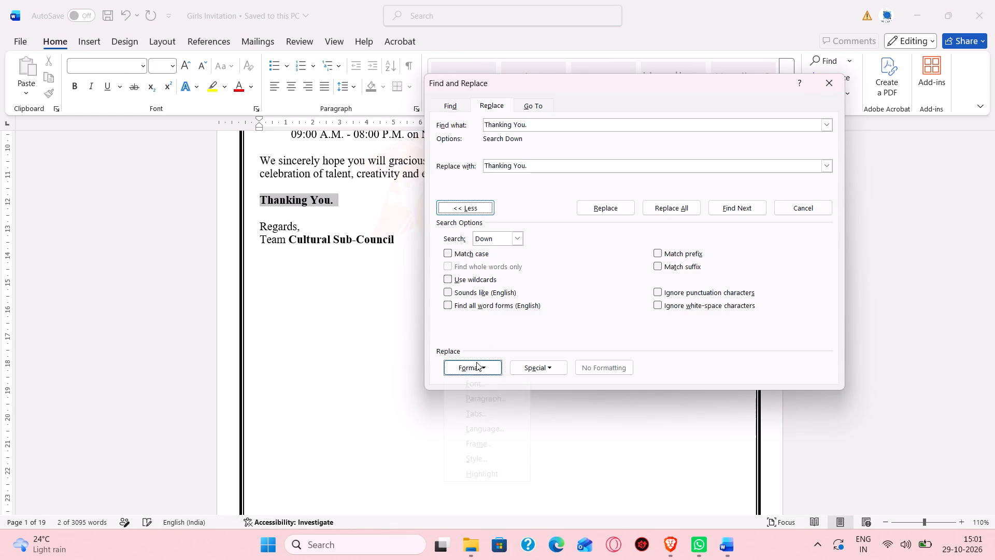
{"action": "left_click", "coordinate": [490, 380]}
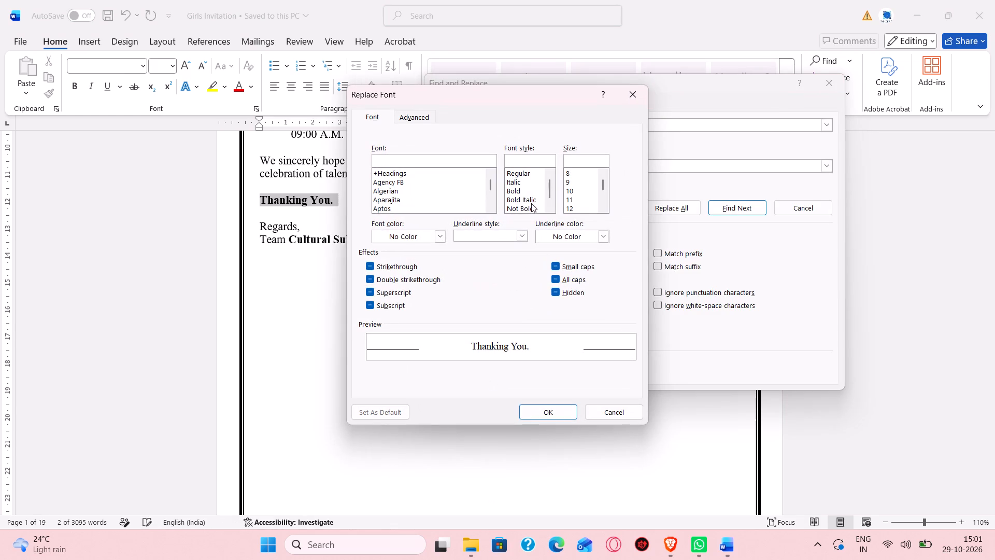
{"action": "left_click", "coordinate": [525, 206]}
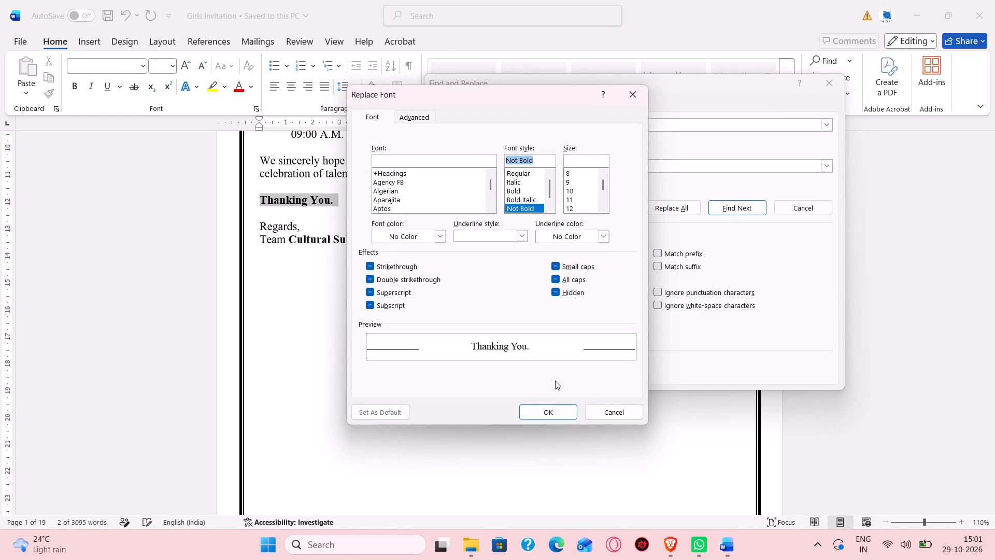
{"action": "left_click", "coordinate": [558, 409]}
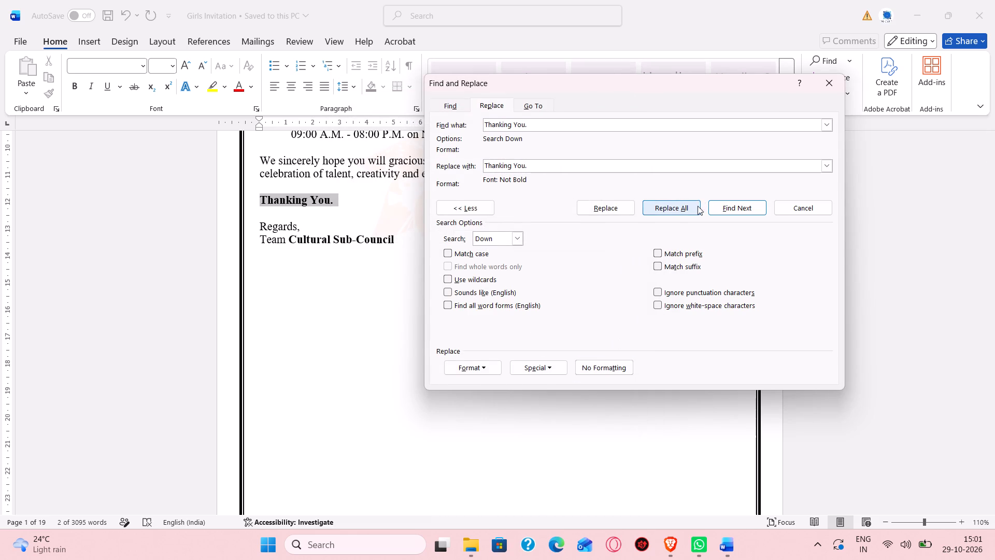
{"action": "left_click", "coordinate": [689, 206]}
{"action": "left_click", "coordinate": [678, 266]}
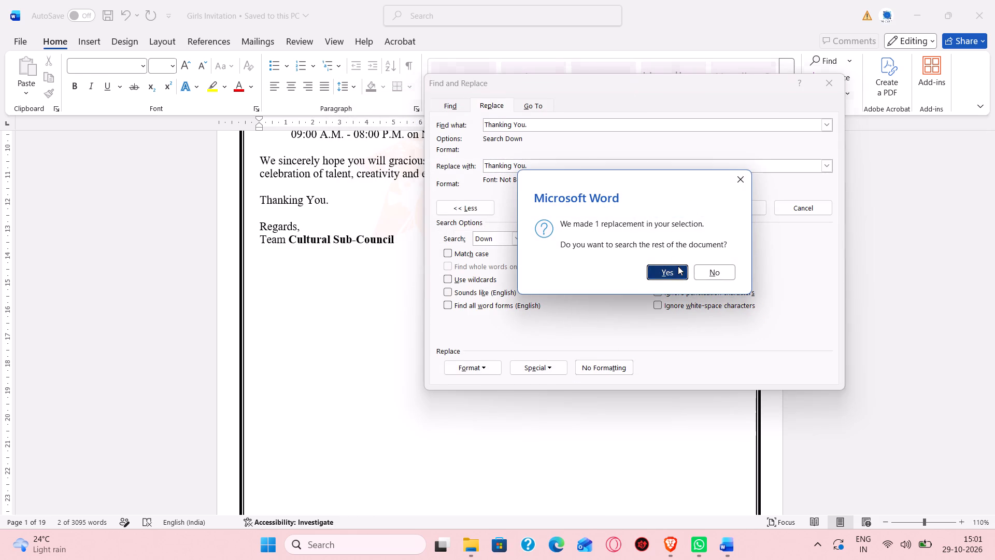
{"action": "left_click", "coordinate": [671, 275]}
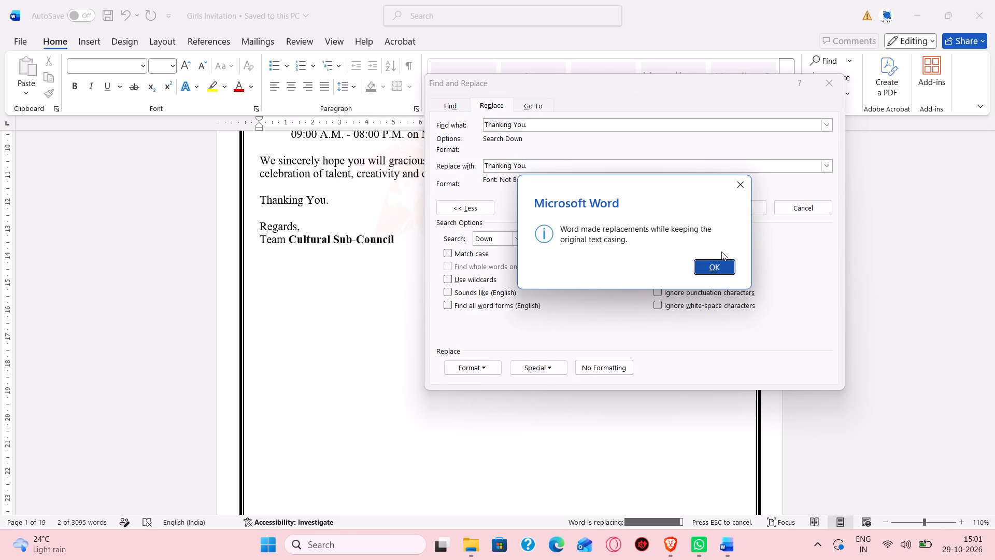
{"action": "left_click", "coordinate": [724, 265]}
{"action": "left_click", "coordinate": [827, 86]}
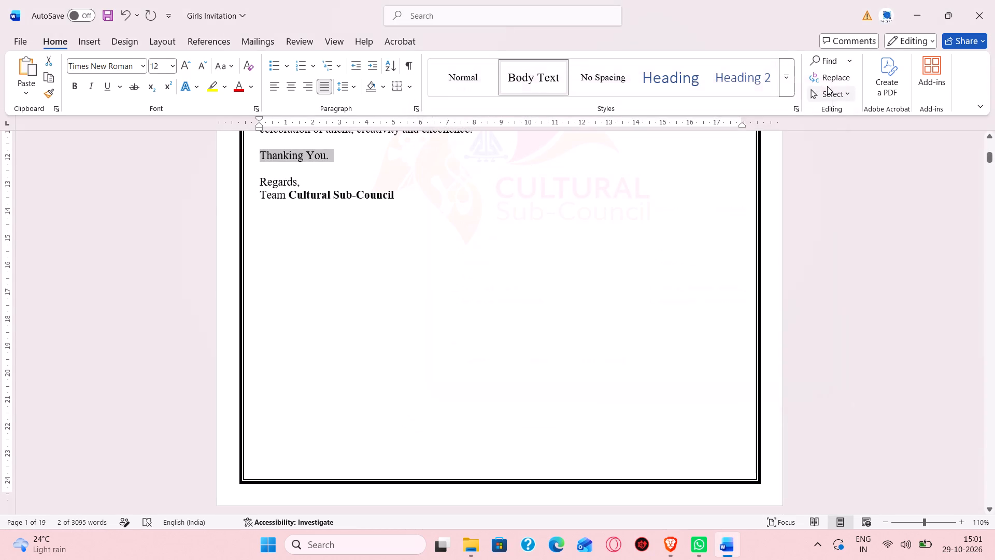
Save the Girls Invitation document.
{"action": "key", "text": "ctrl+s"}
Print the document to PDF on the Desktop as Girls Invitation.pdf, overwriting the existing file.
{"action": "key", "text": "ctrl+p"}
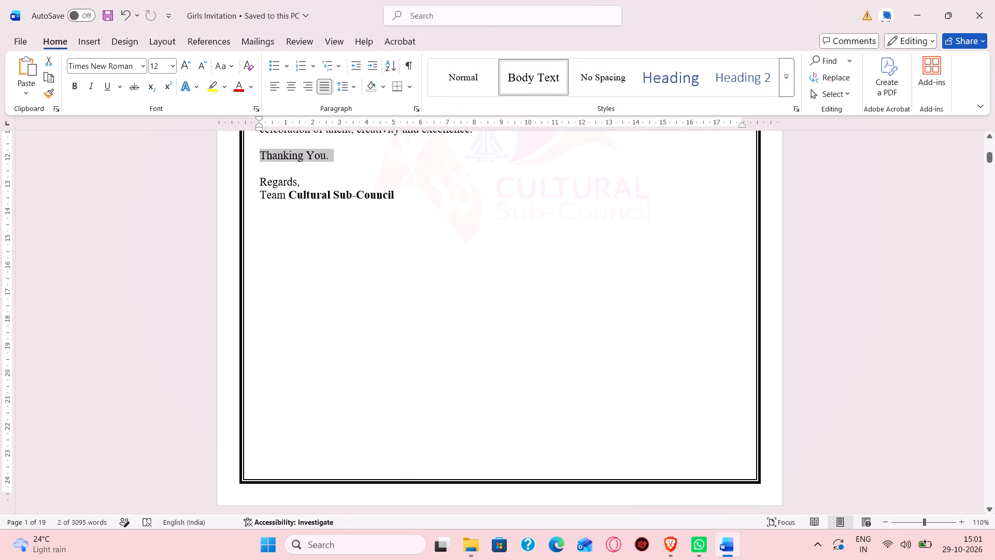
{"action": "left_click", "coordinate": [157, 101]}
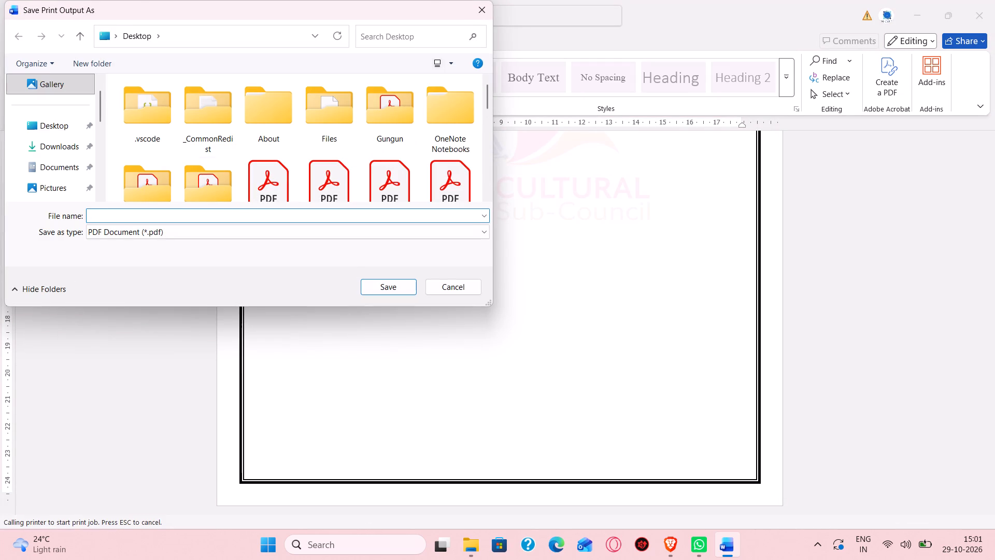
{"action": "type", "text": "gir"}
{"action": "key", "text": "Down"}
{"action": "key", "text": "Return"}
{"action": "key", "text": "Left"}
{"action": "key", "text": "Return"}
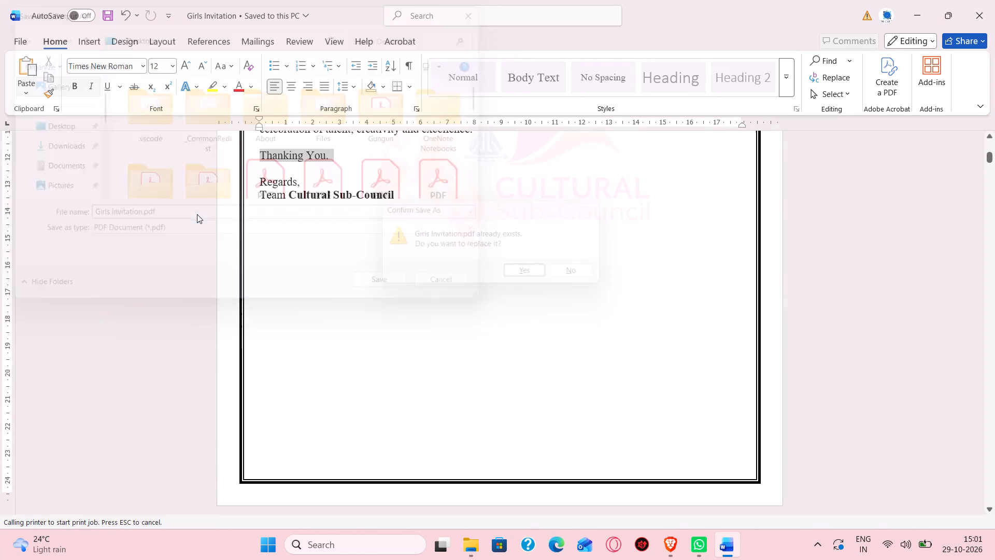
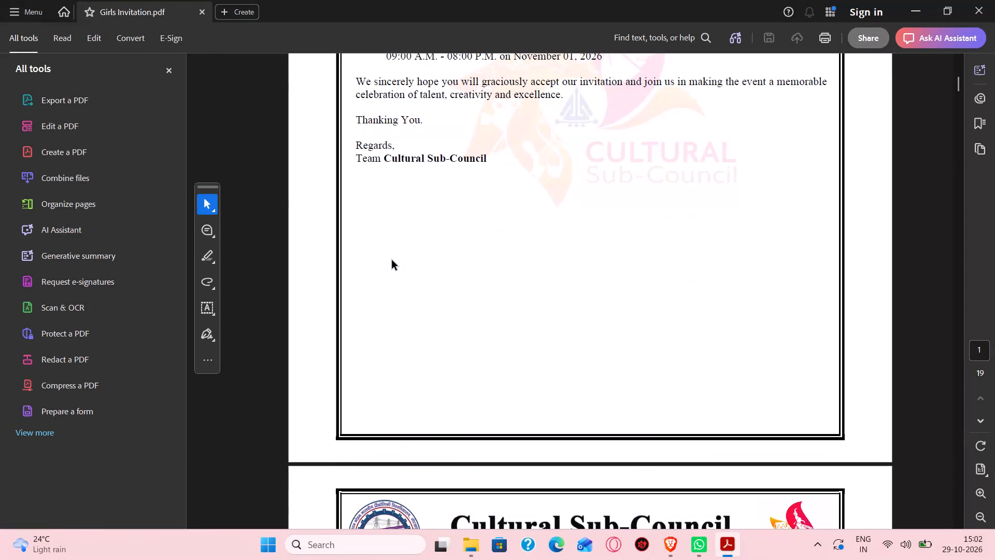
Close the Girls Invitation PDF and start moving its file from its place on the desktop.
{"action": "left_click", "coordinate": [994, 0]}
{"action": "left_click", "coordinate": [326, 106]}
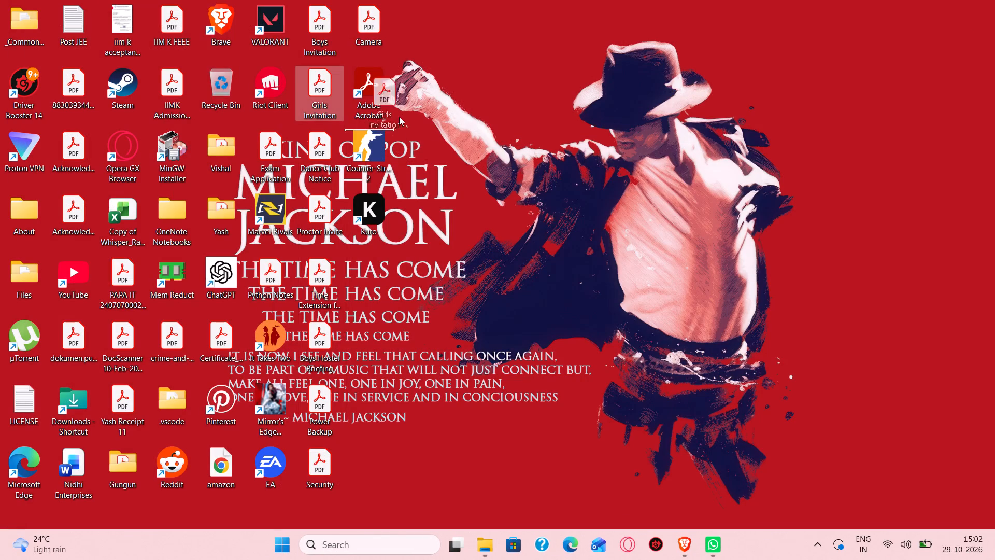